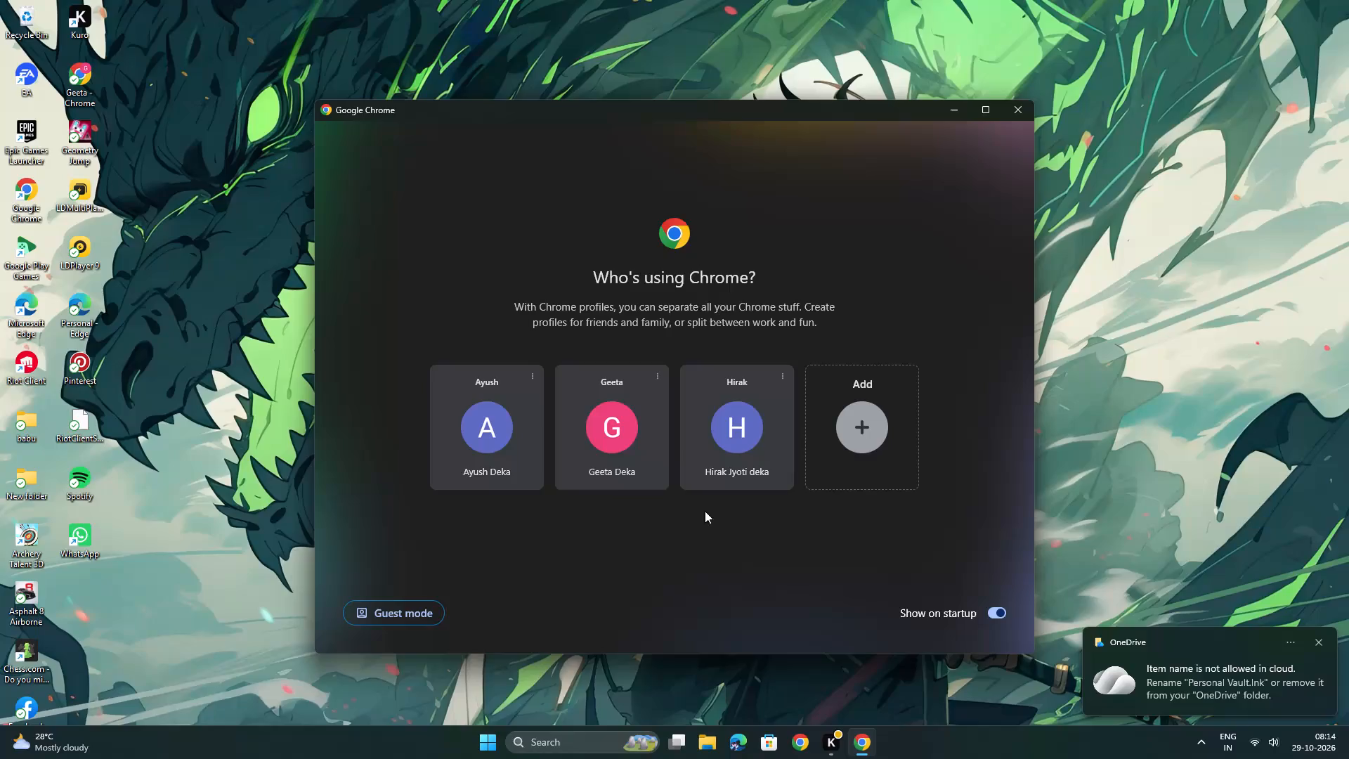
Open the browser with the profile that has the pink G avatar.
left_click(608, 474)
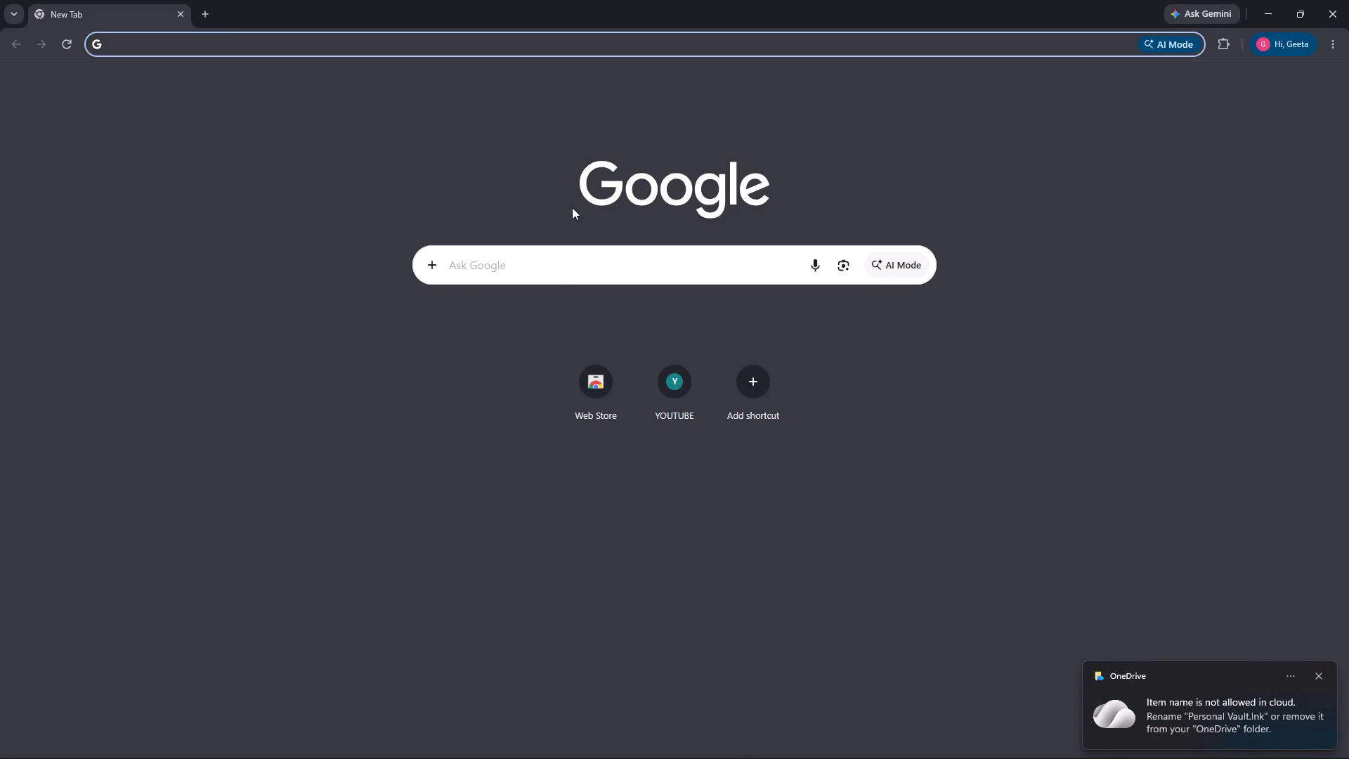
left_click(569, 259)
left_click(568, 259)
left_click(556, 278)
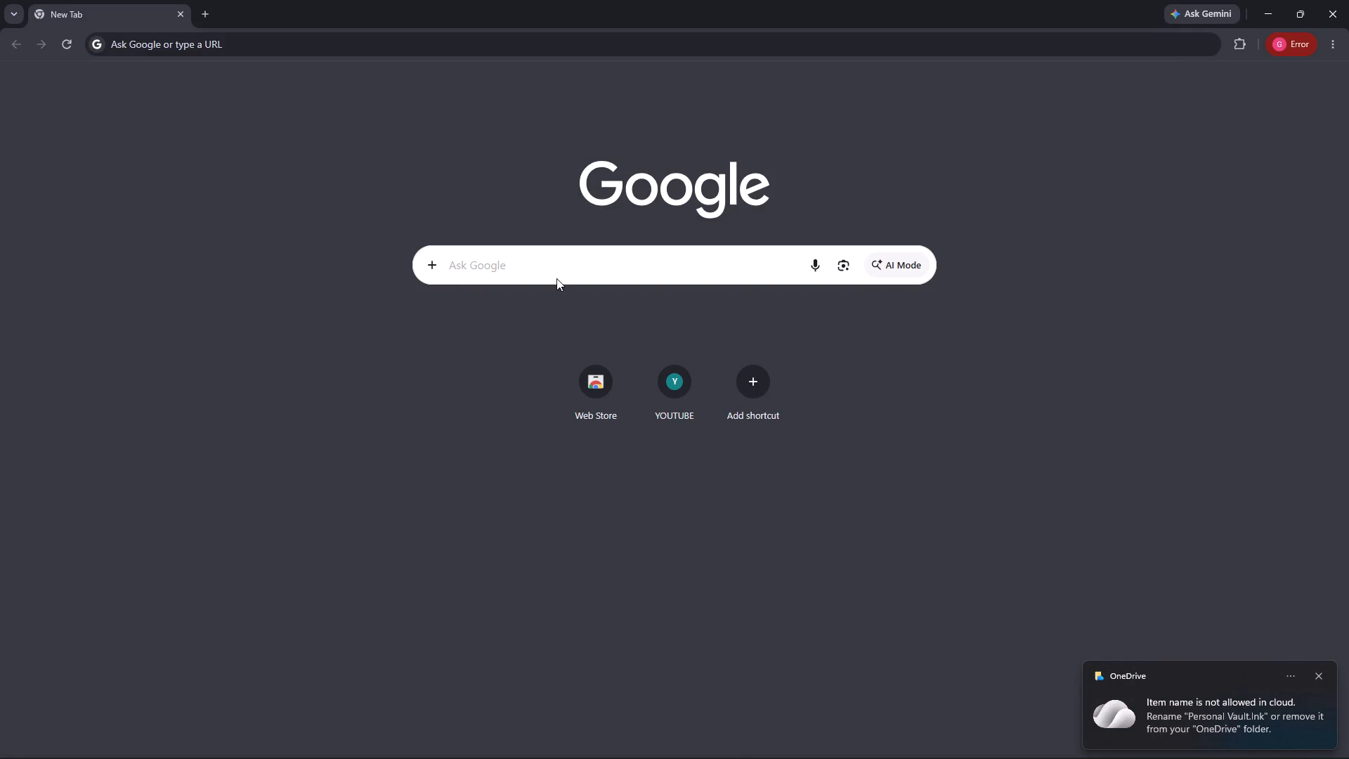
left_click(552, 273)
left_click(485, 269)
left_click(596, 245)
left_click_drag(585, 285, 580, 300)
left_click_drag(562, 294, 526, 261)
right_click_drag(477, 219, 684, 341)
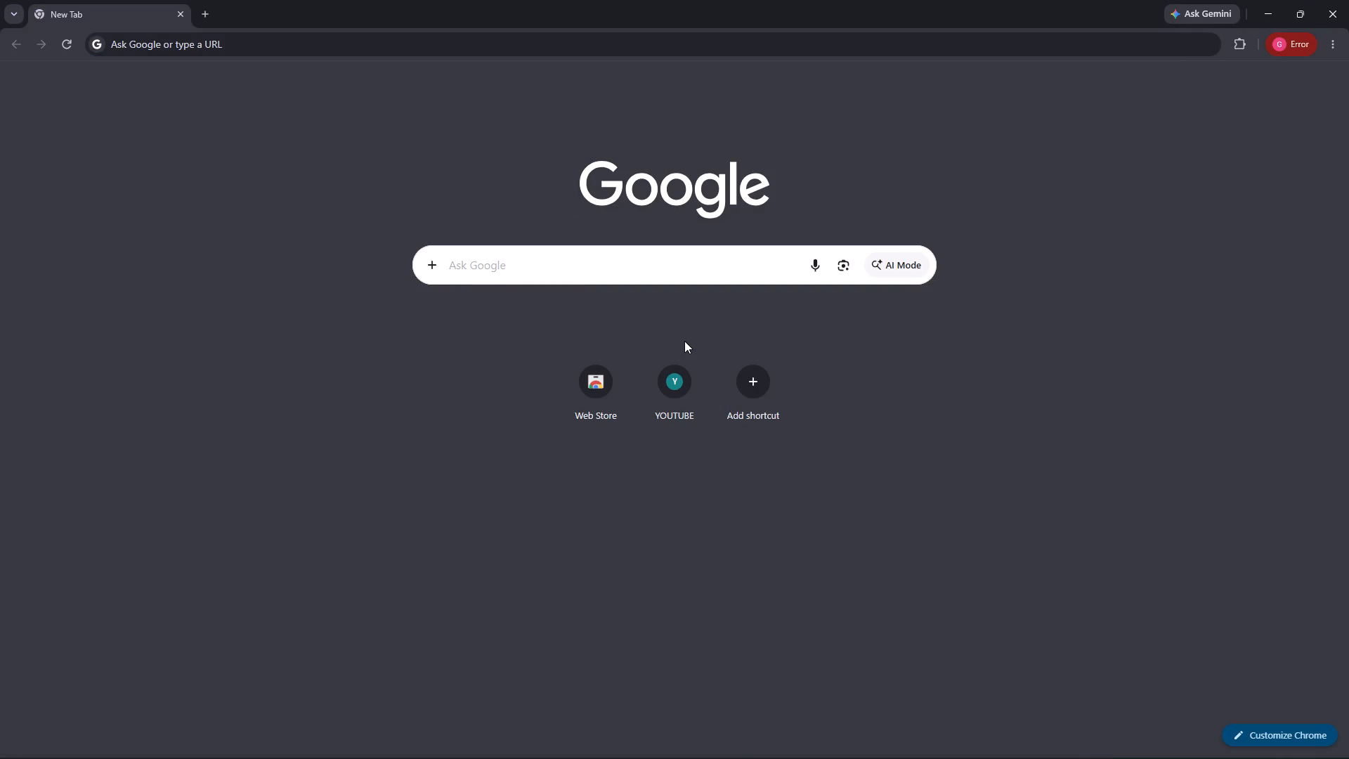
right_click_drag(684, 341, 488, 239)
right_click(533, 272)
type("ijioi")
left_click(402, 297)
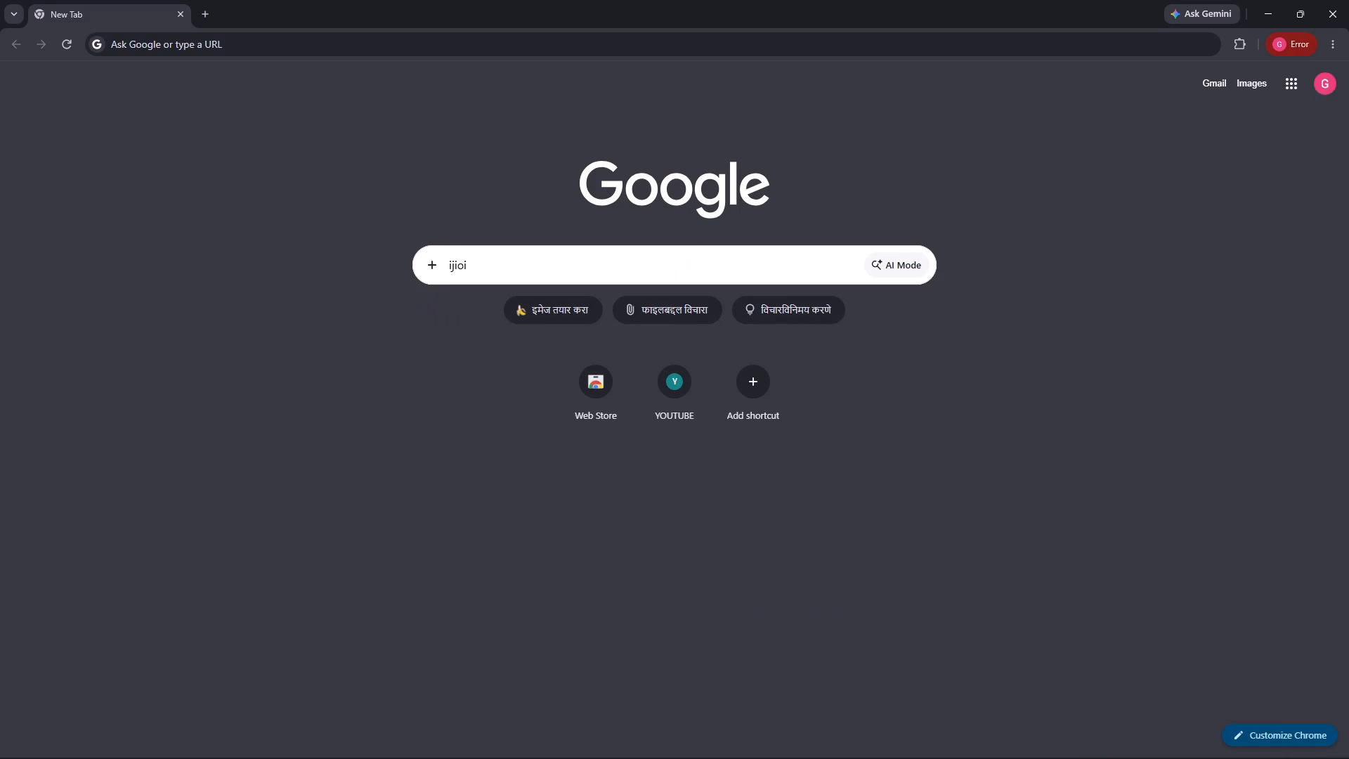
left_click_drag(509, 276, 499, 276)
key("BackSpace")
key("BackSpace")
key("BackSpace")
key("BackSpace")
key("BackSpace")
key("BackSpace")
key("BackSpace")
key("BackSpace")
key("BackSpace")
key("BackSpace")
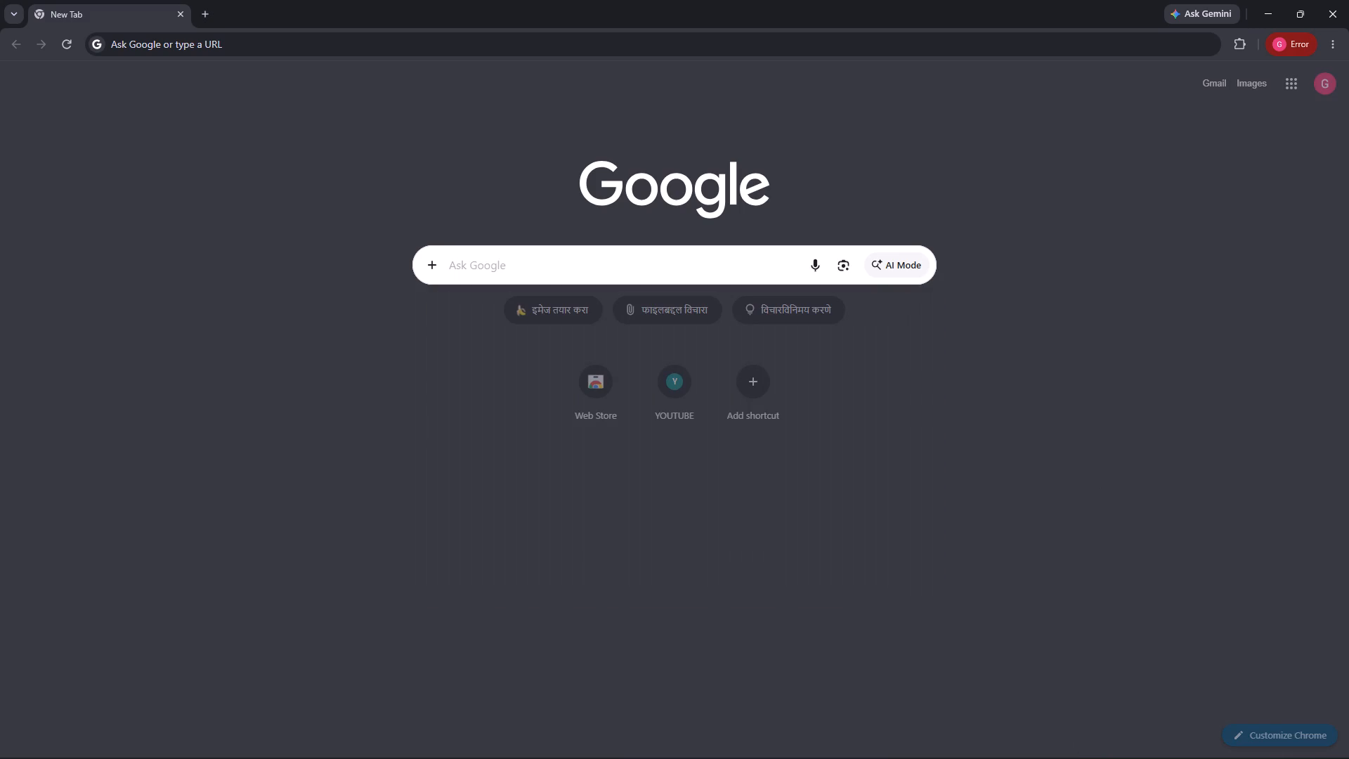
Search Google for "cad drawing".
type("cad")
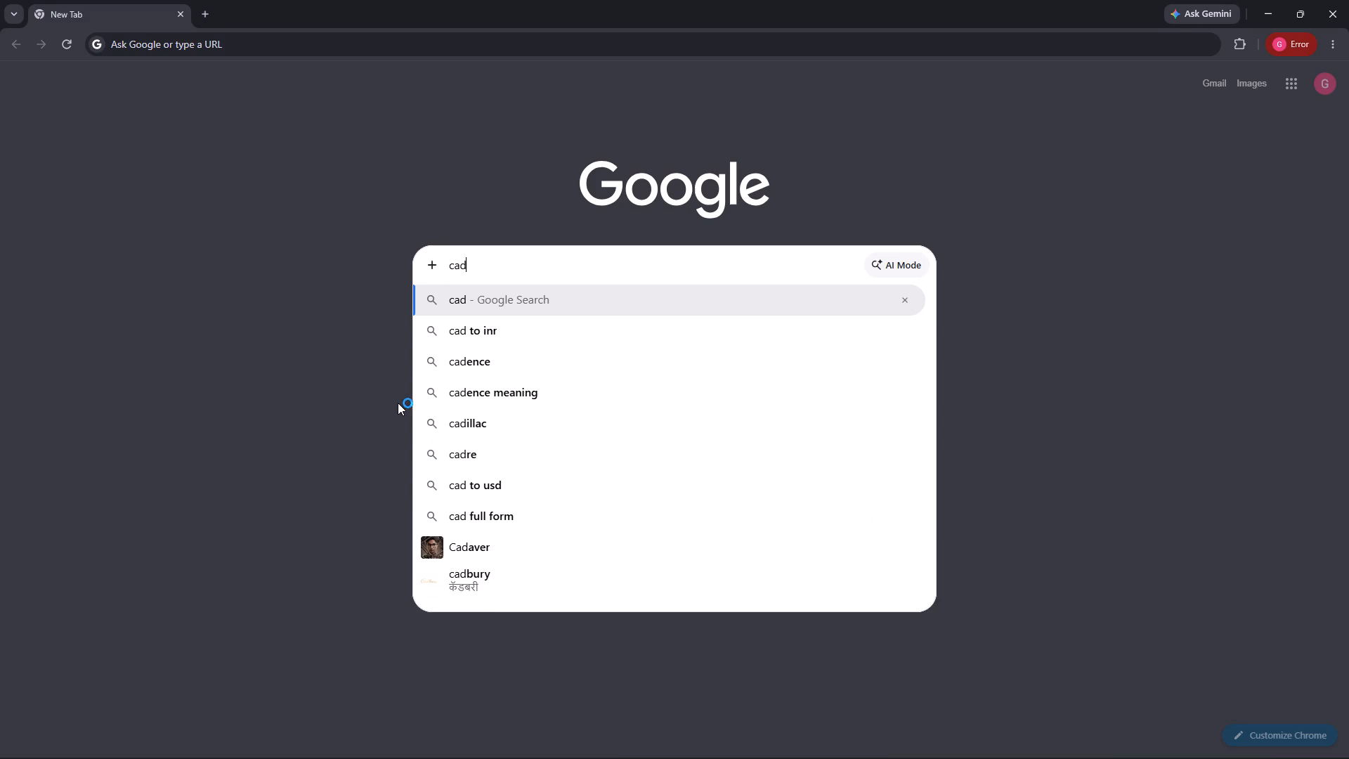
key("space")
type("dr")
left_click(481, 341)
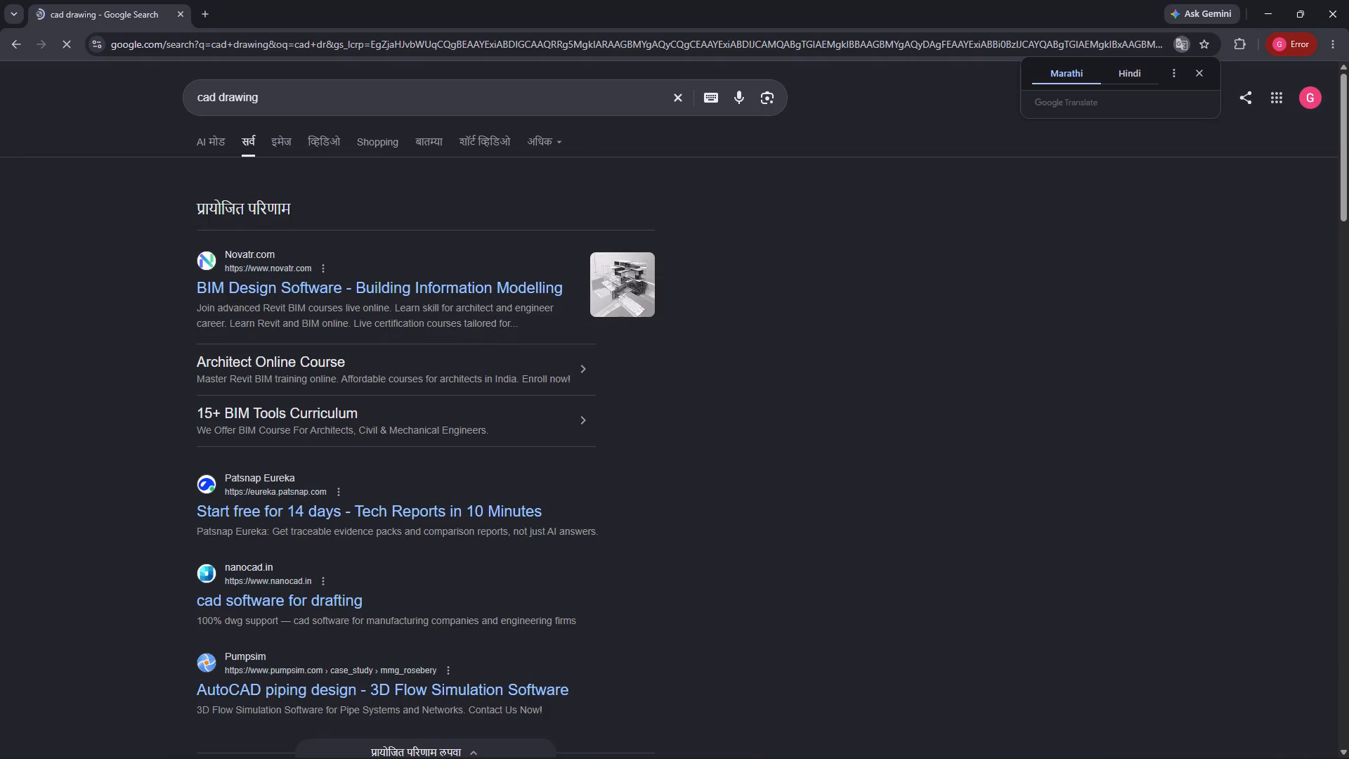
Open SmartDraw's Free Online CAD Drawing page from the search results and start creating a CAD drawing.
scroll(297, 605, "down", 4)
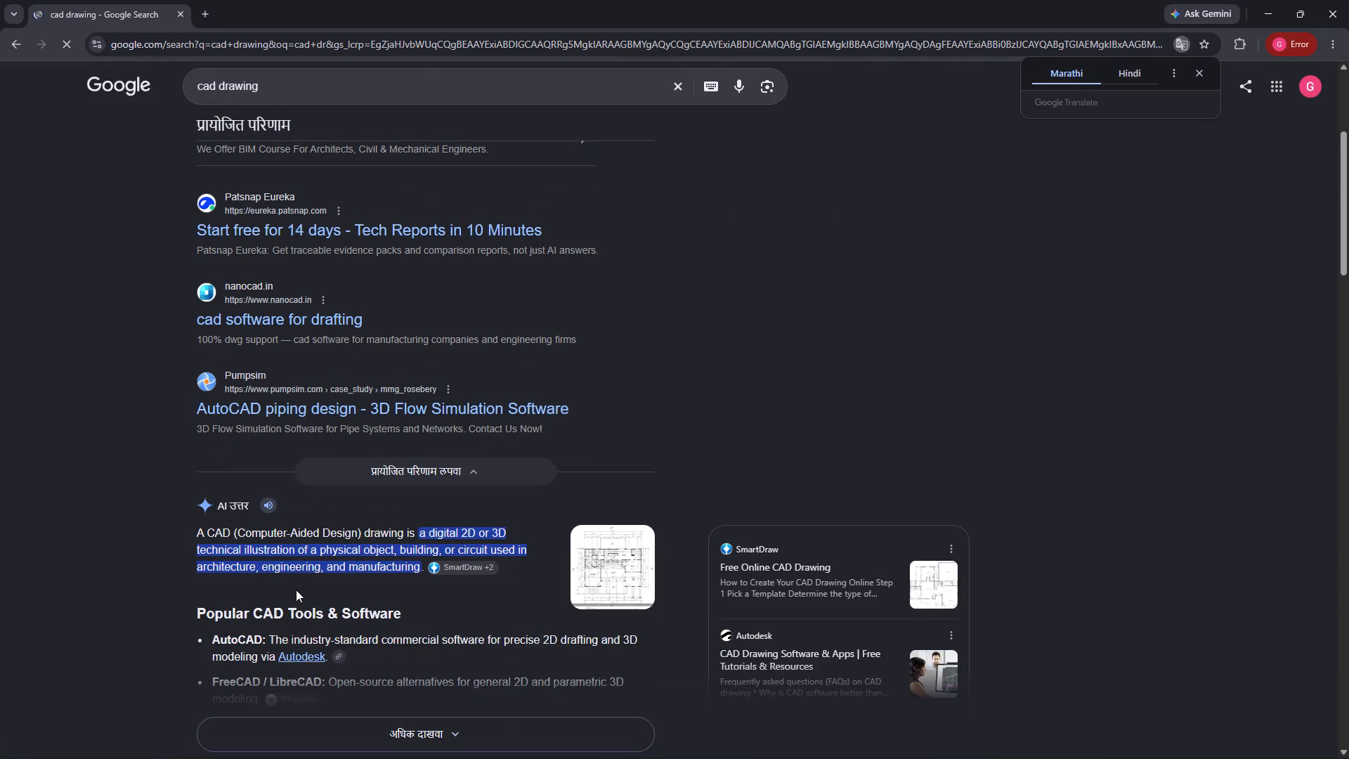
scroll(296, 590, "down", 4)
double_click(295, 540)
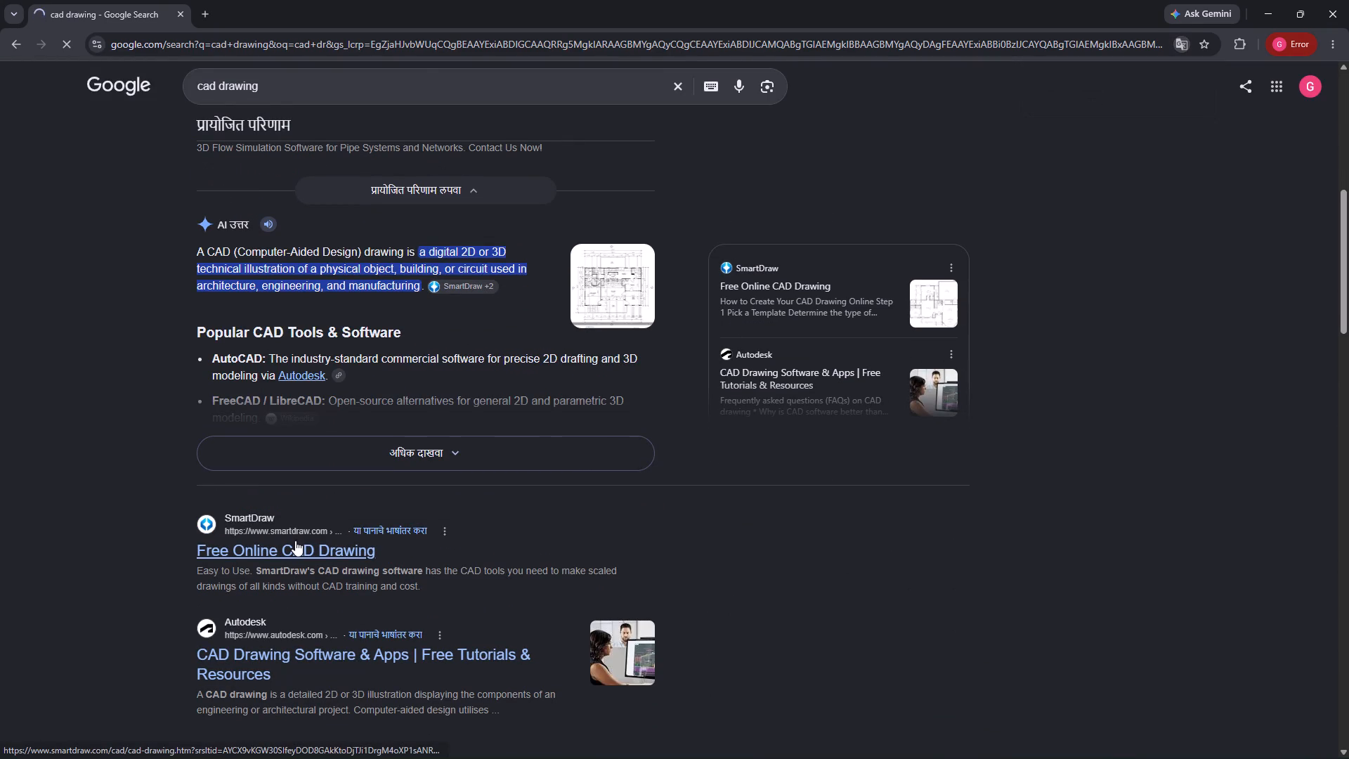
double_click(295, 540)
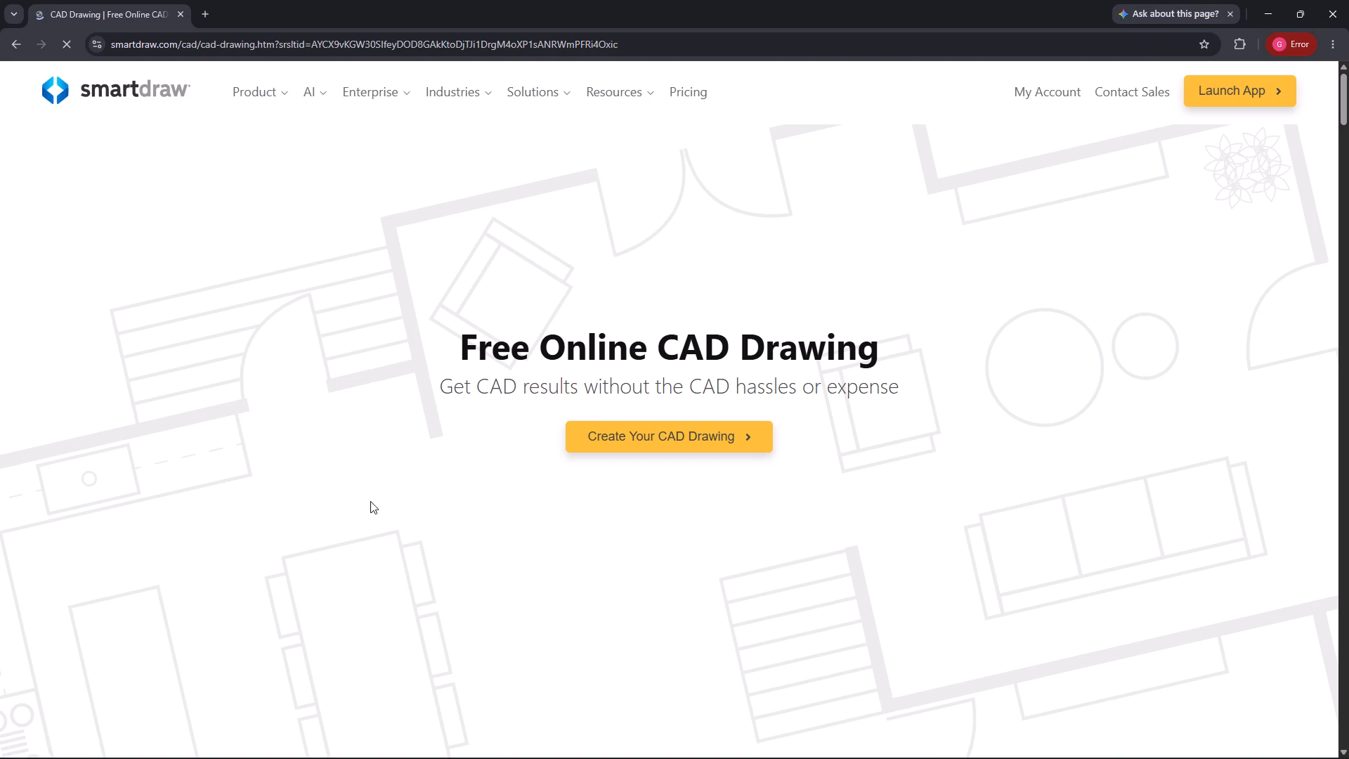
left_click(615, 440)
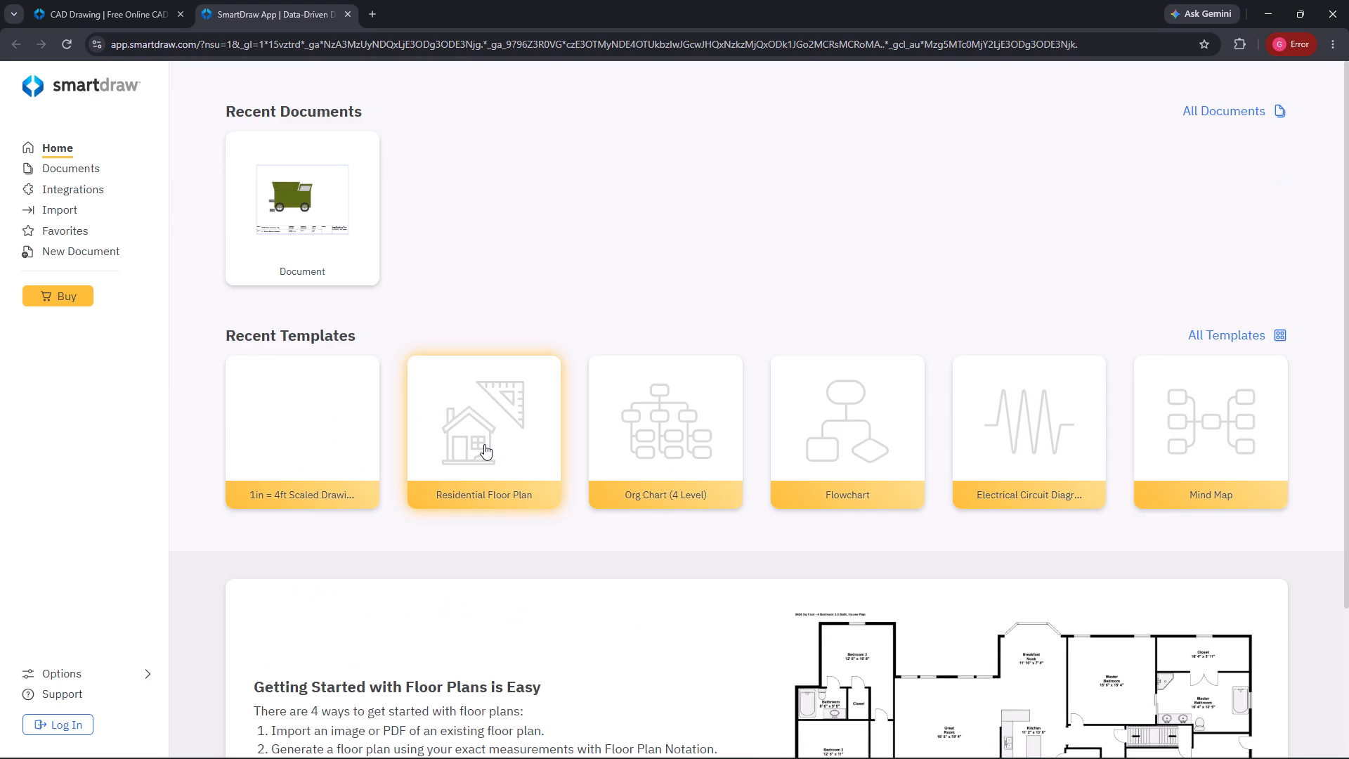
Open the 1in = 4ft scaled drawing template in the editor, closing the disconnected editor tab and reopening the template.
left_click(376, 448)
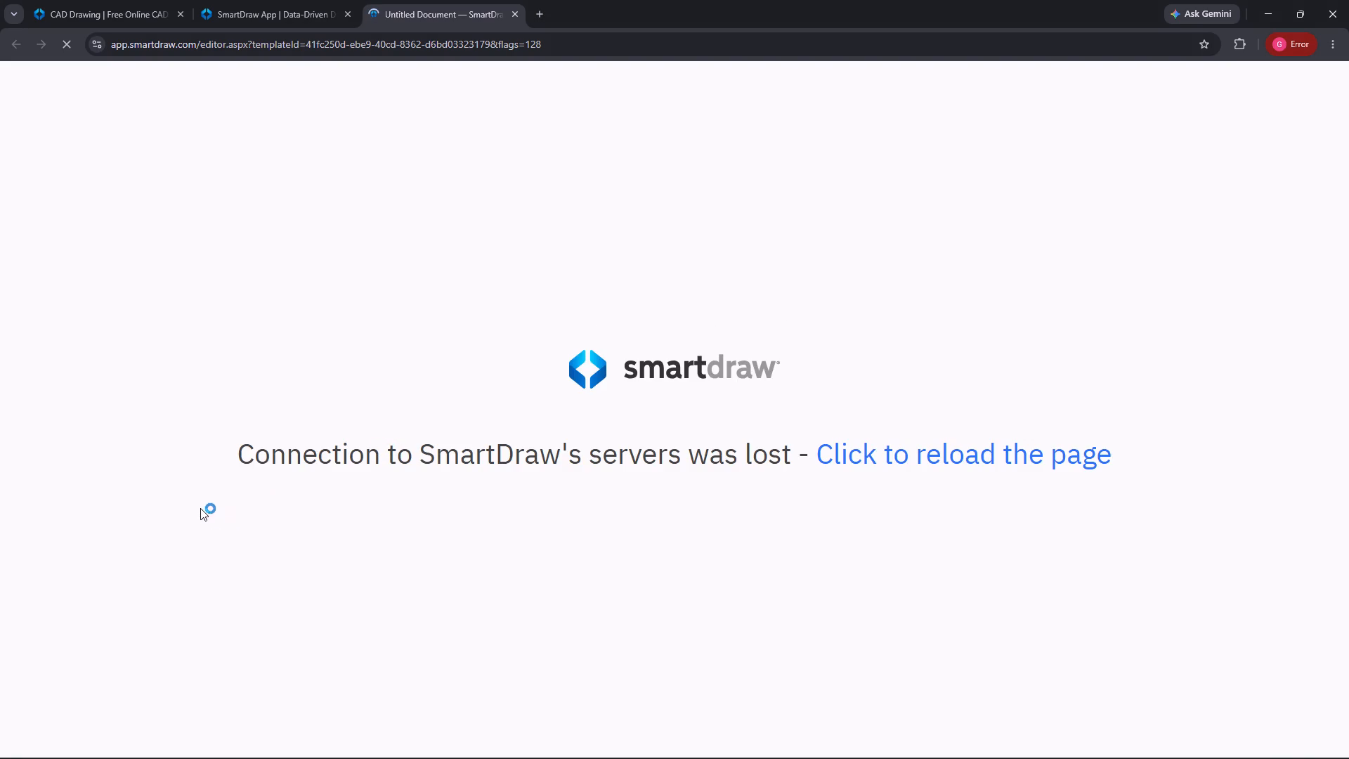
left_click(698, 463)
left_click(863, 461)
left_click(511, 19)
left_click(303, 367)
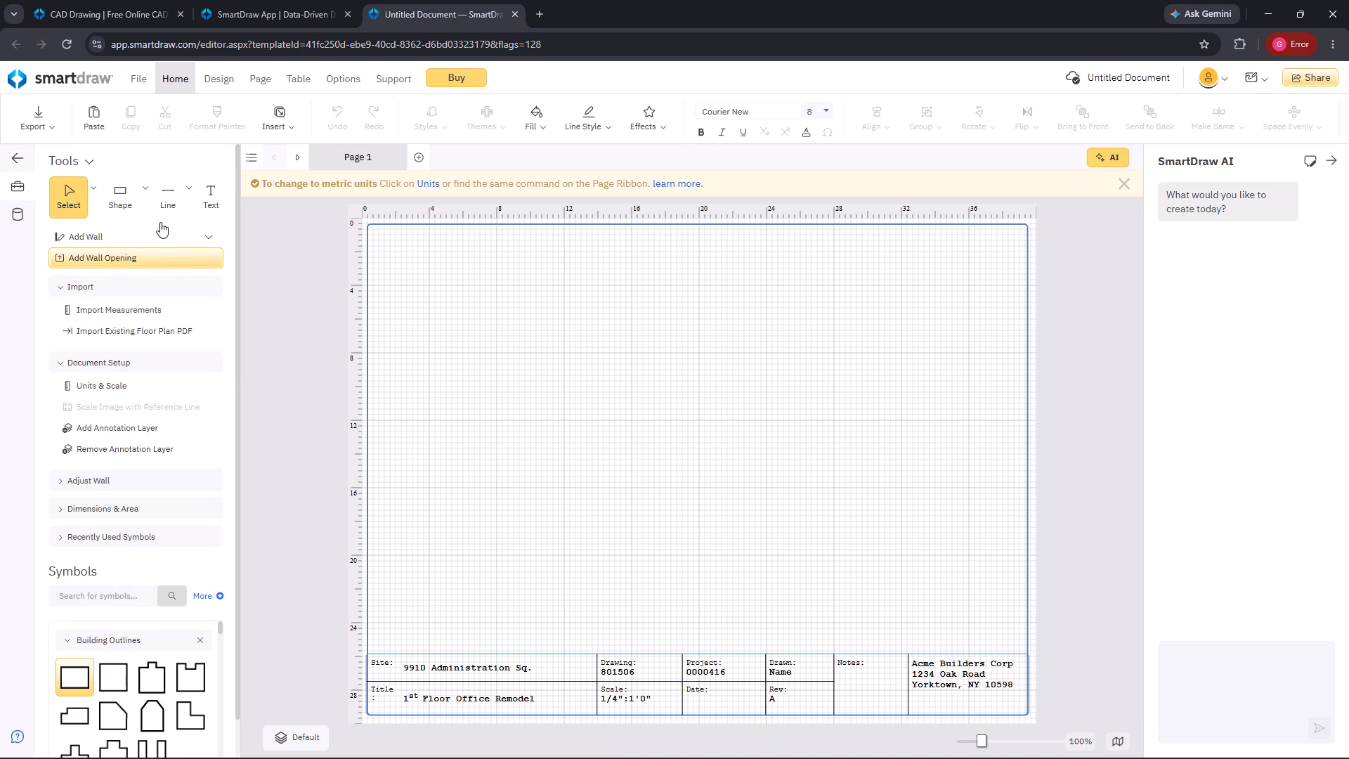
Draw a vertical wall about 19' 4 1/2" long near the page's left edge and a 22' 4" horizontal wall from its lower end.
left_click(138, 200)
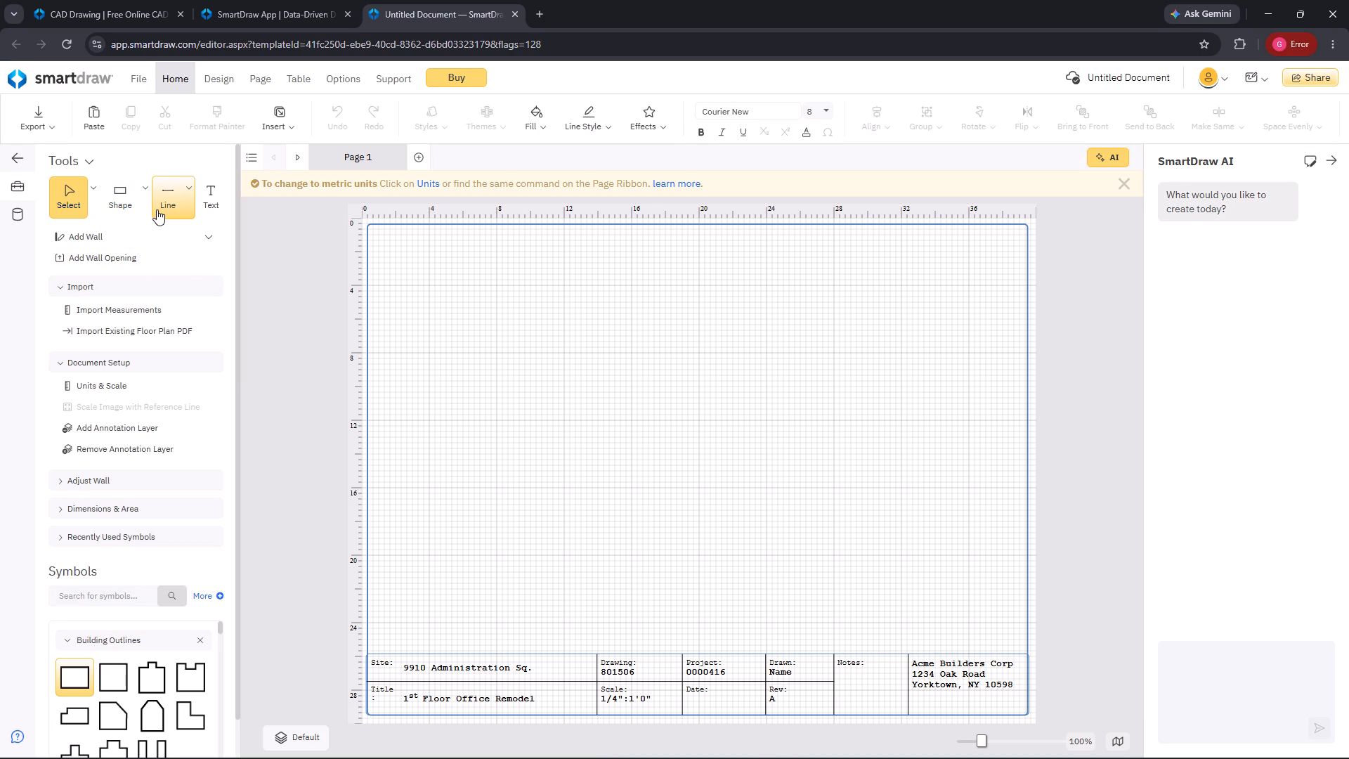
left_click(152, 204)
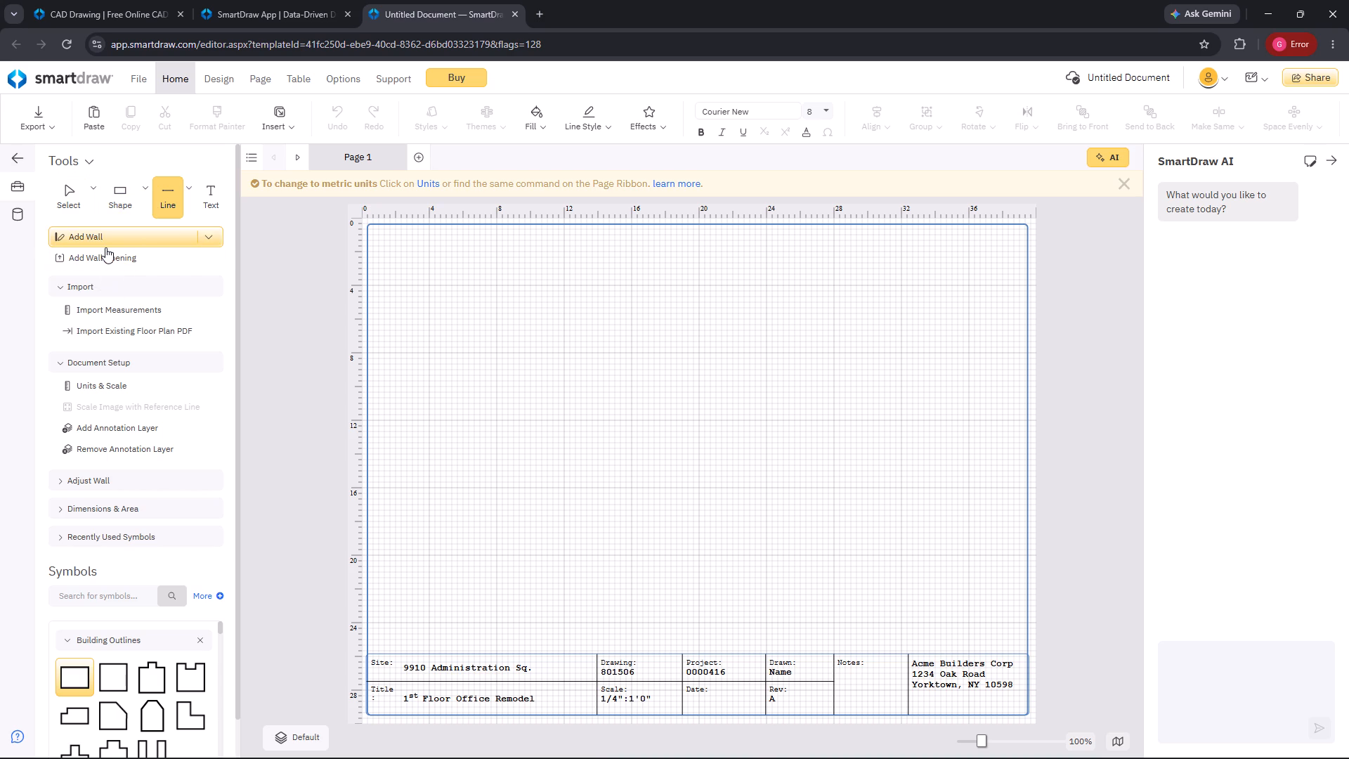
left_click(105, 247)
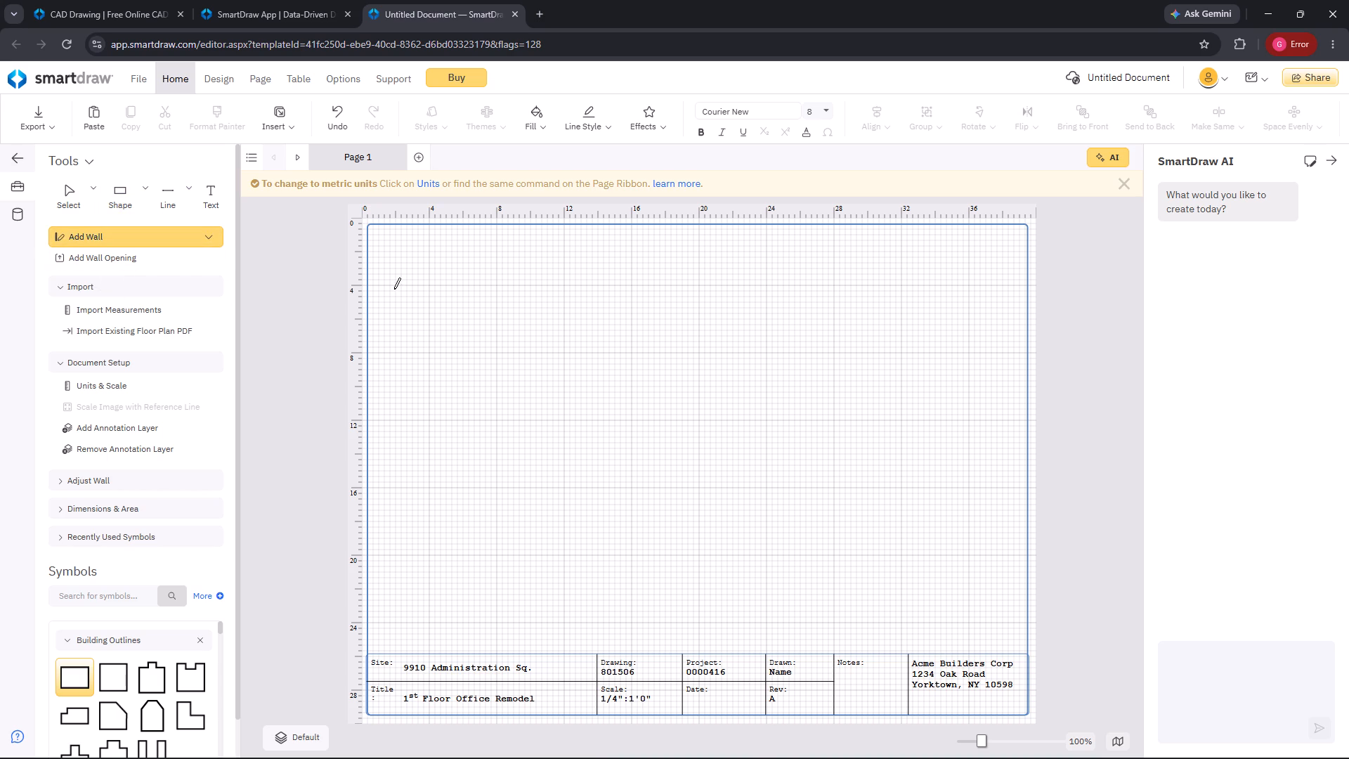
left_click_drag(394, 289, 378, 616)
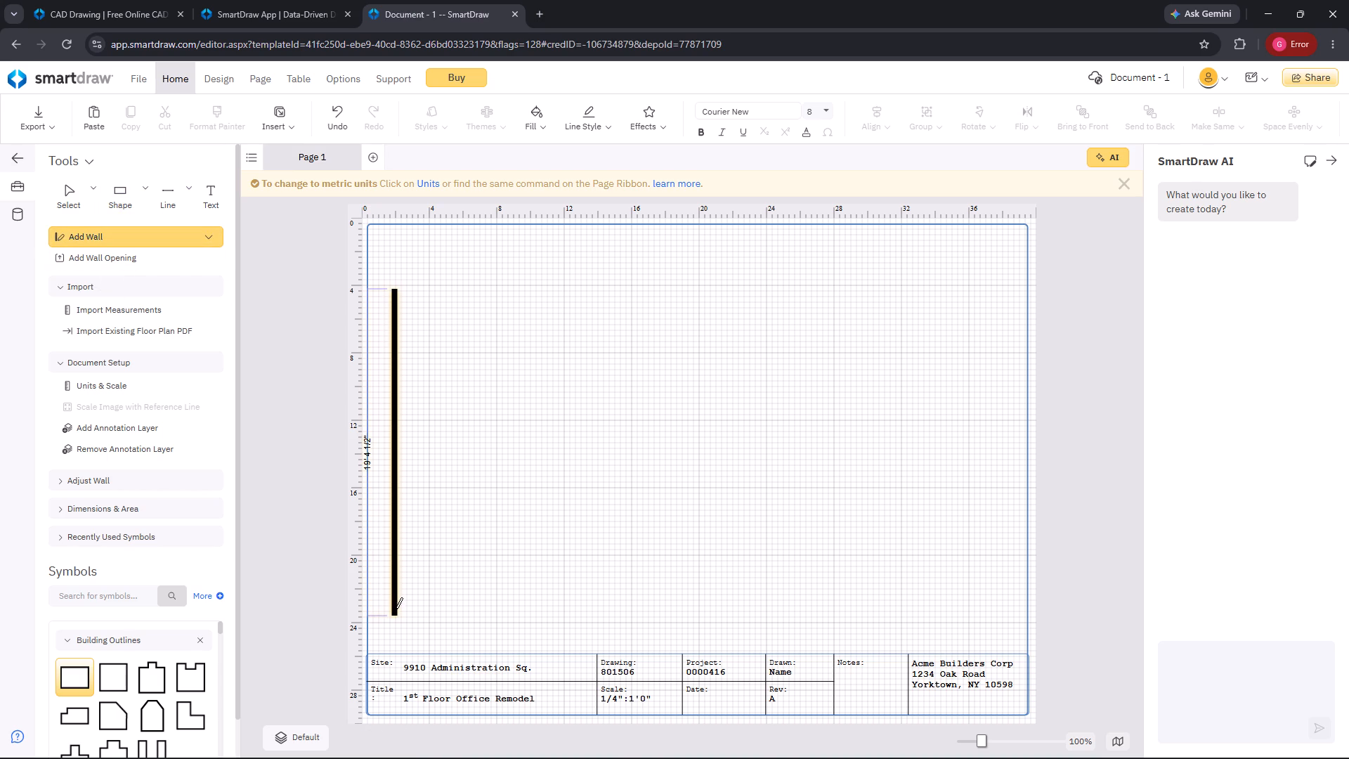
left_click_drag(393, 611, 396, 614)
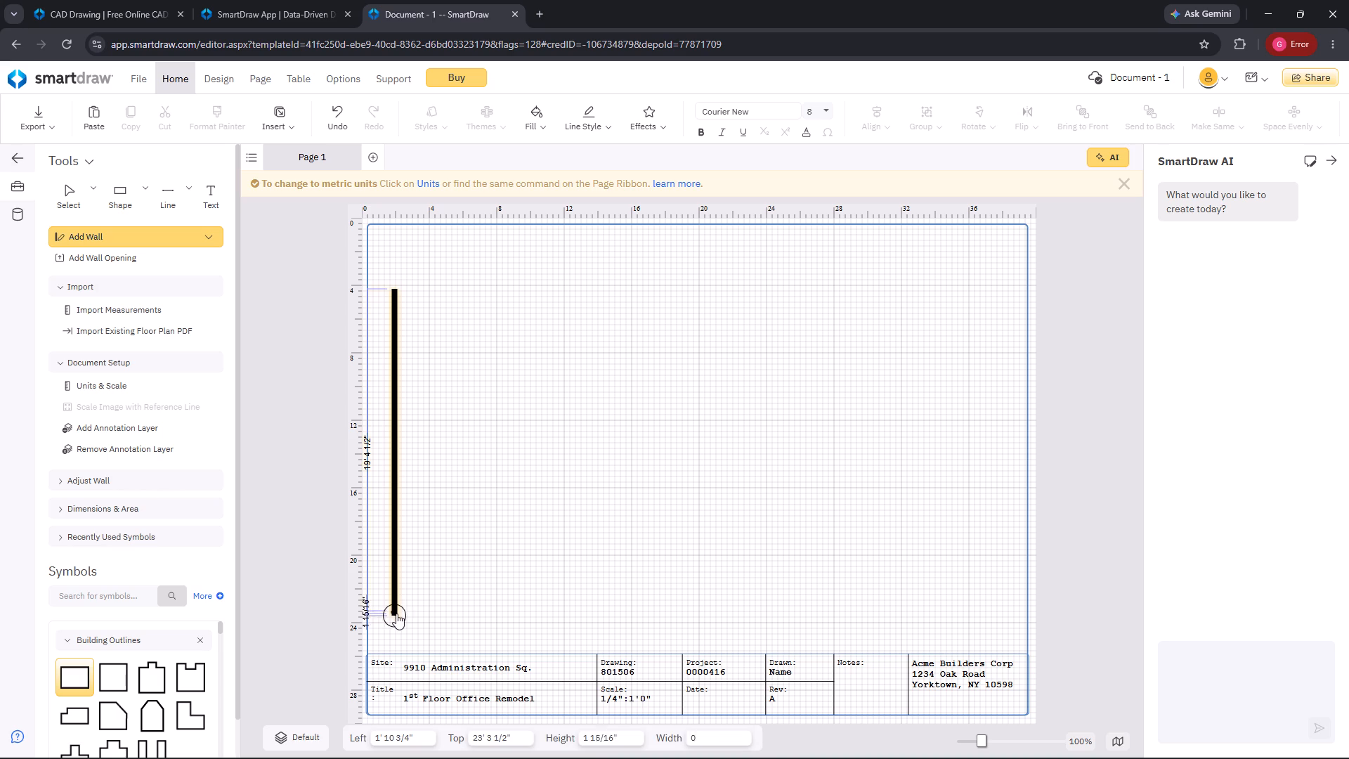
left_click_drag(396, 614, 770, 602)
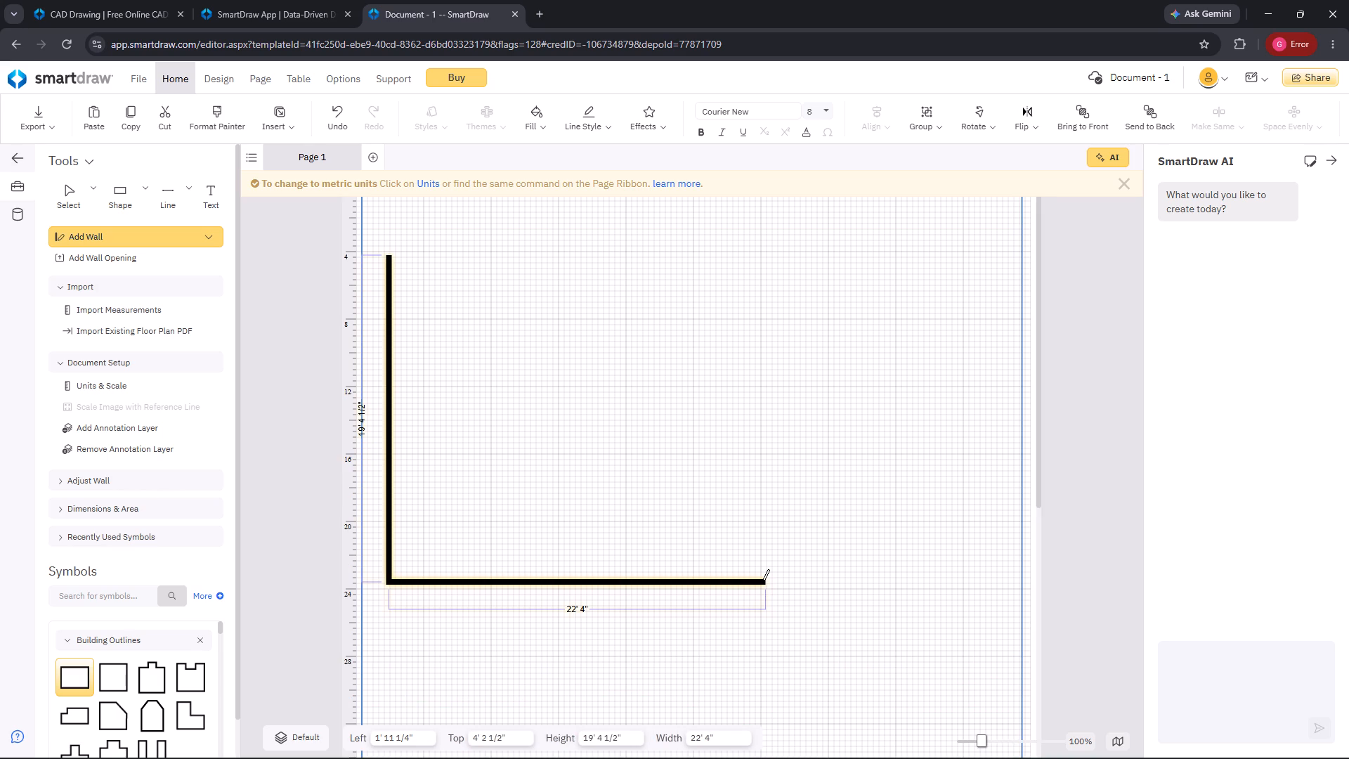
Continue the outline from the bottom wall's right end with walls about 12' 4" up, 12' 7 1/2" right and 12' 4 1/2" down.
left_click_drag(763, 580, 767, 372)
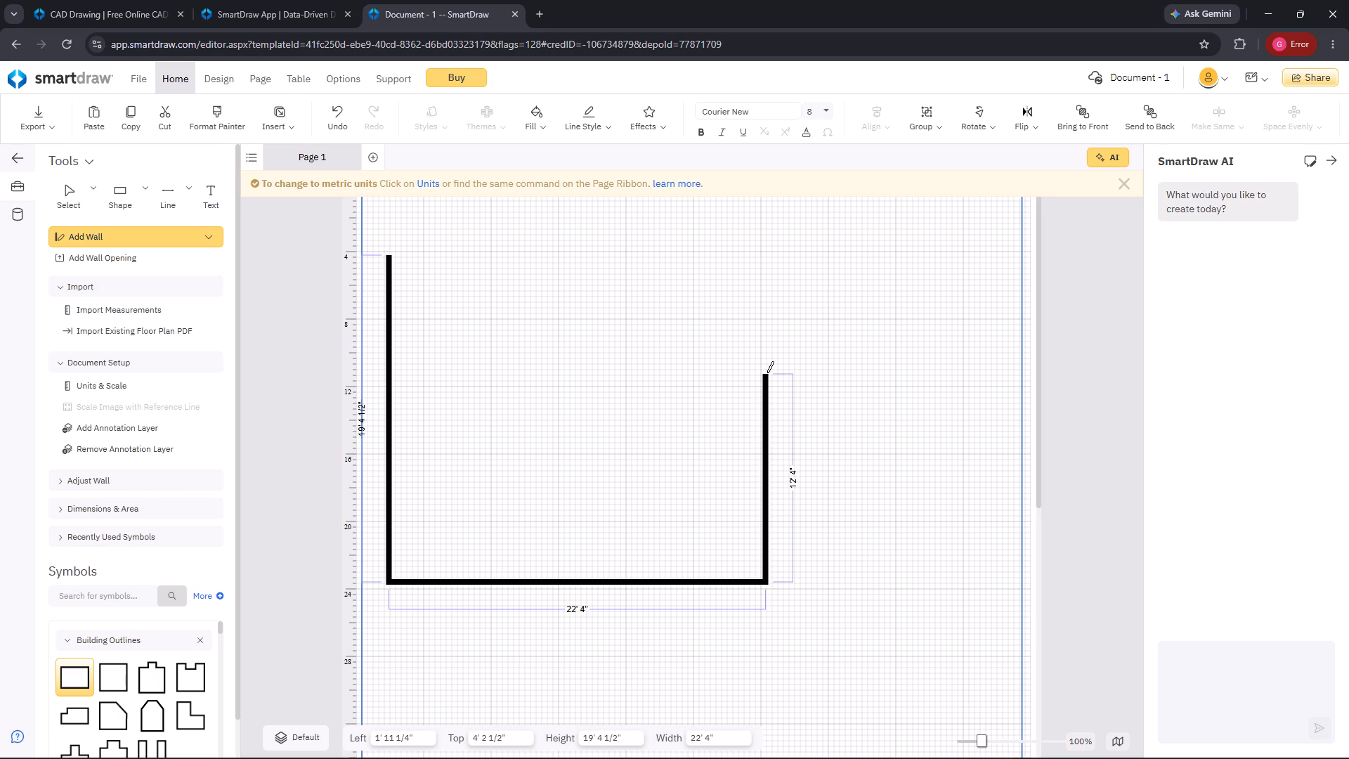
left_click_drag(767, 375, 980, 377)
left_click_drag(975, 372, 979, 457)
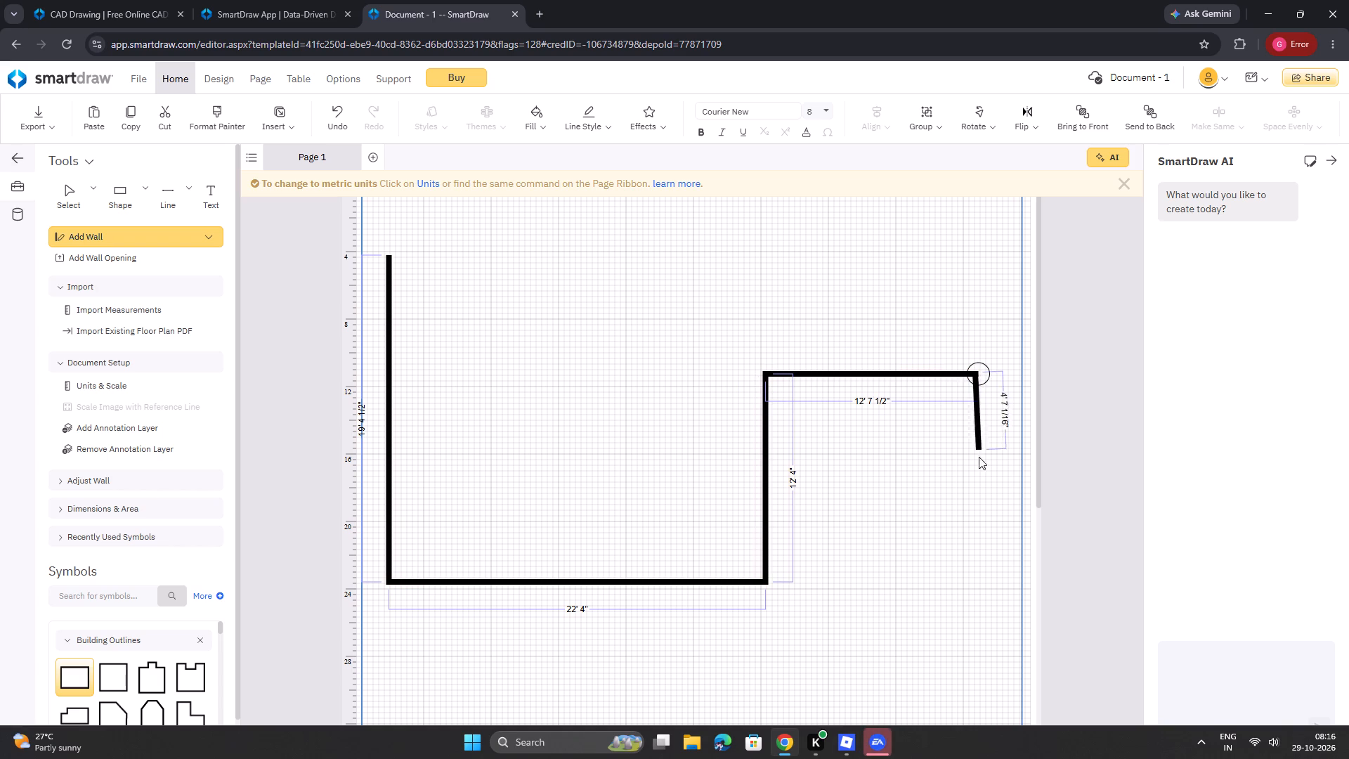
left_click_drag(979, 457, 980, 581)
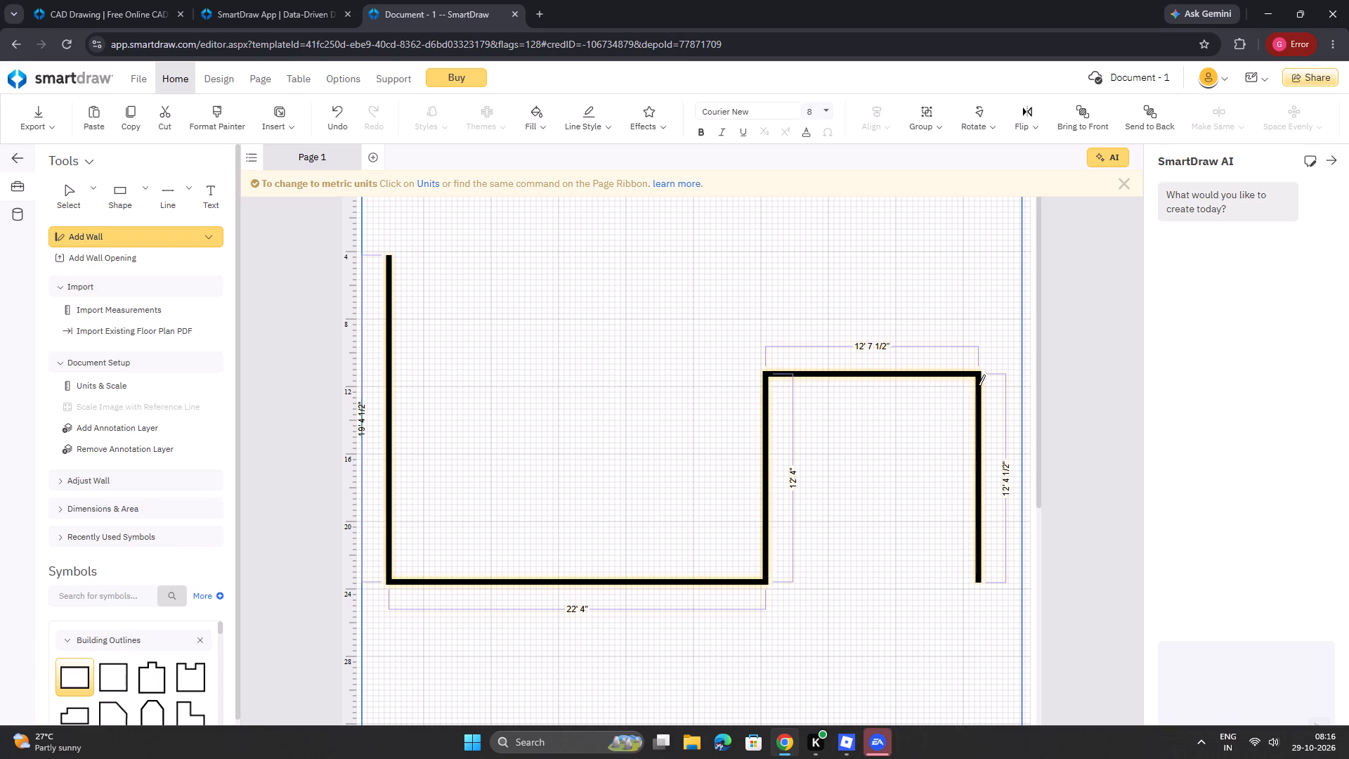
Draw a vertical wall about 10' 1/2" long upward from the outer right corner of the upper horizontal wall.
left_click_drag(977, 378, 969, 242)
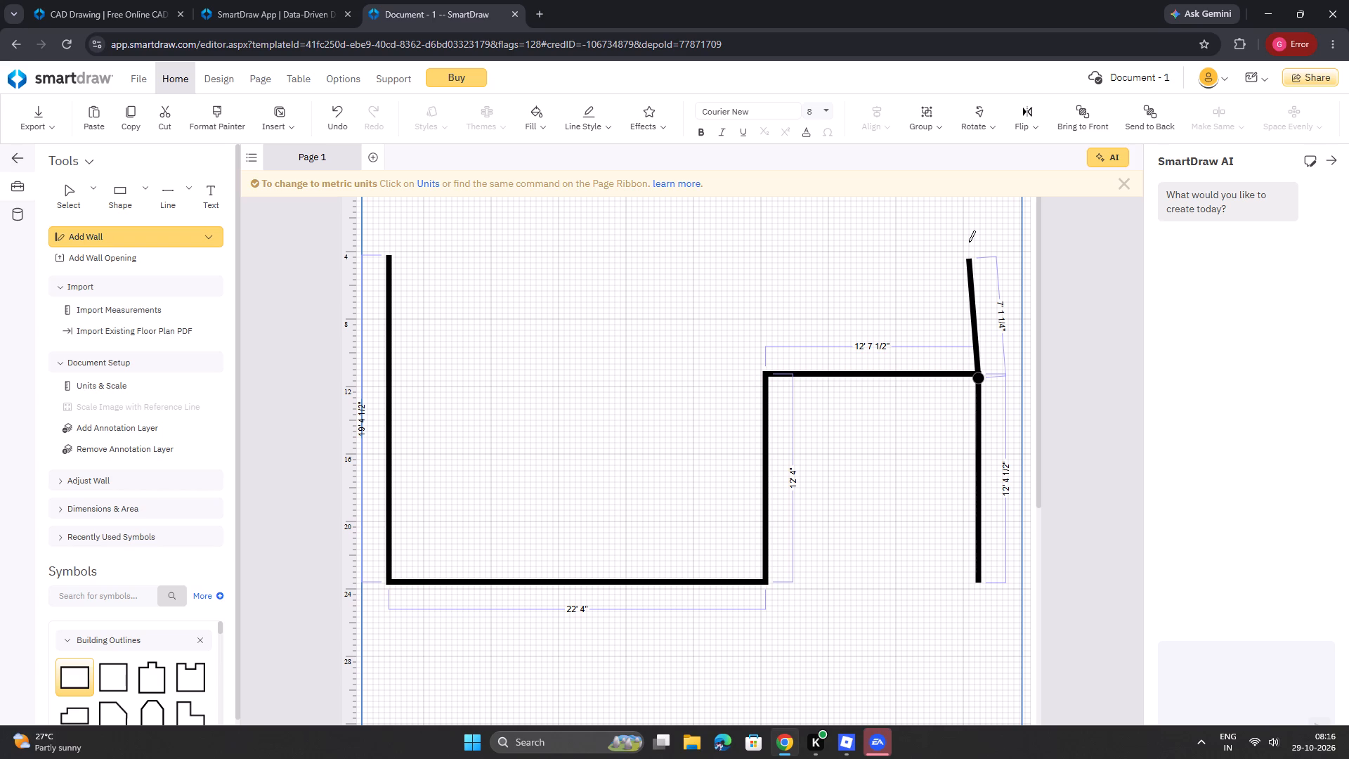
left_click_drag(969, 242, 975, 235)
scroll(975, 235, "up", 3)
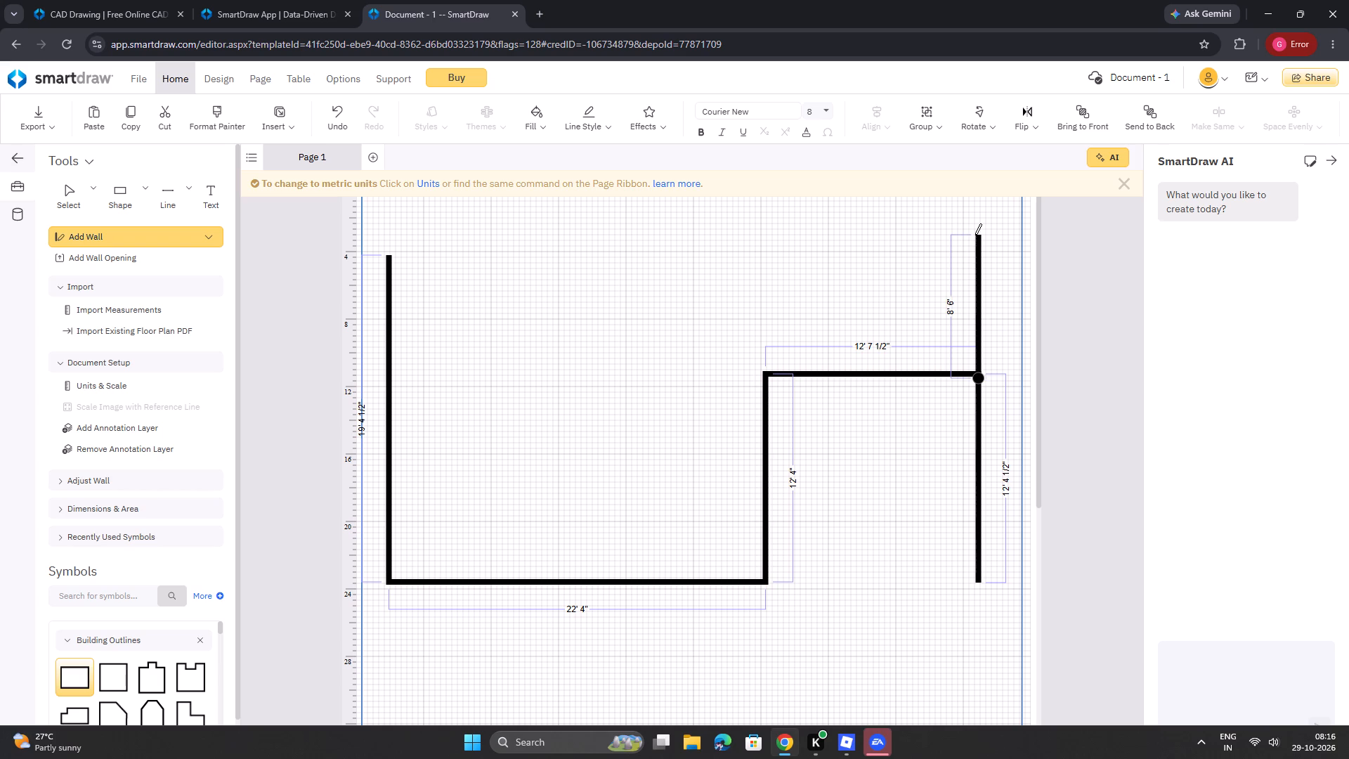
left_click_drag(975, 235, 976, 209)
left_click_drag(979, 213, 976, 214)
Close the top of the outline with a long horizontal wall and a short wall down to the left wall's upper end.
left_click_drag(976, 214, 388, 226)
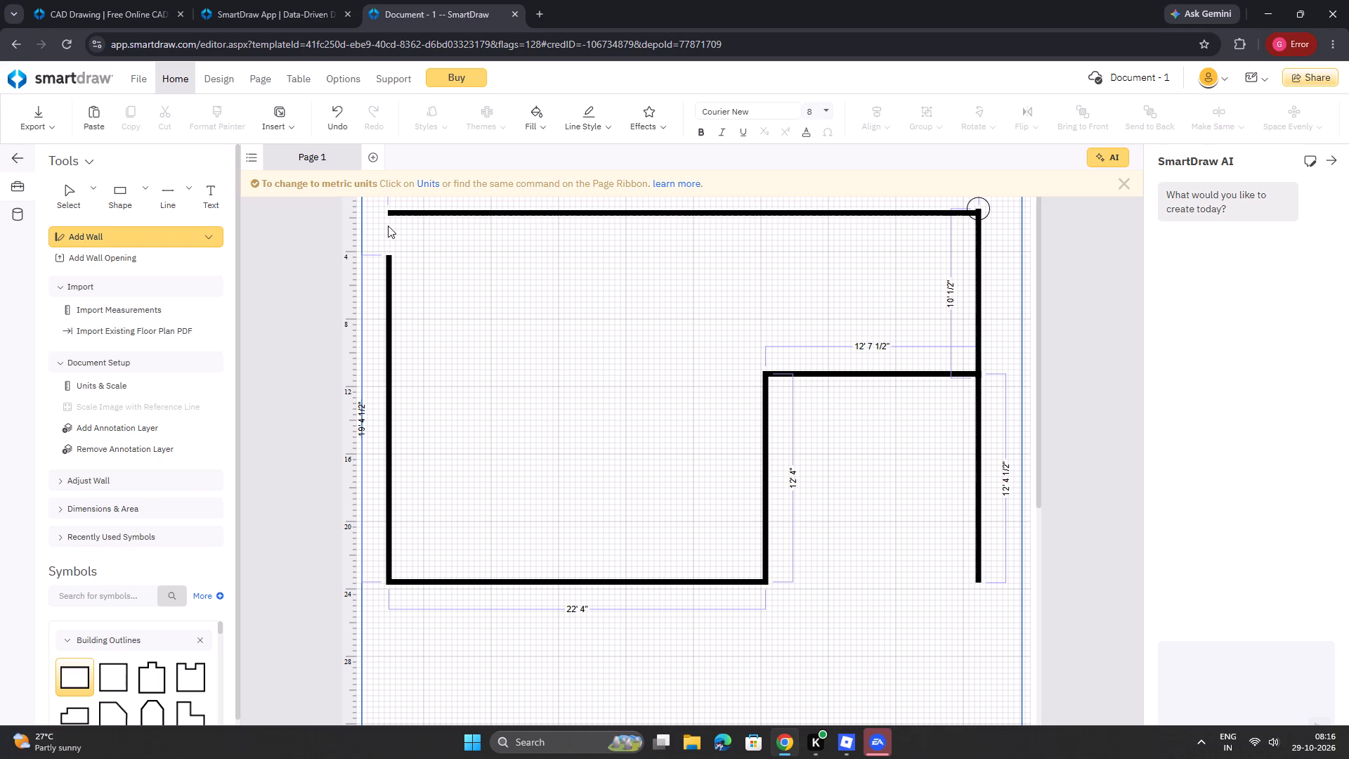
left_click_drag(388, 226, 384, 226)
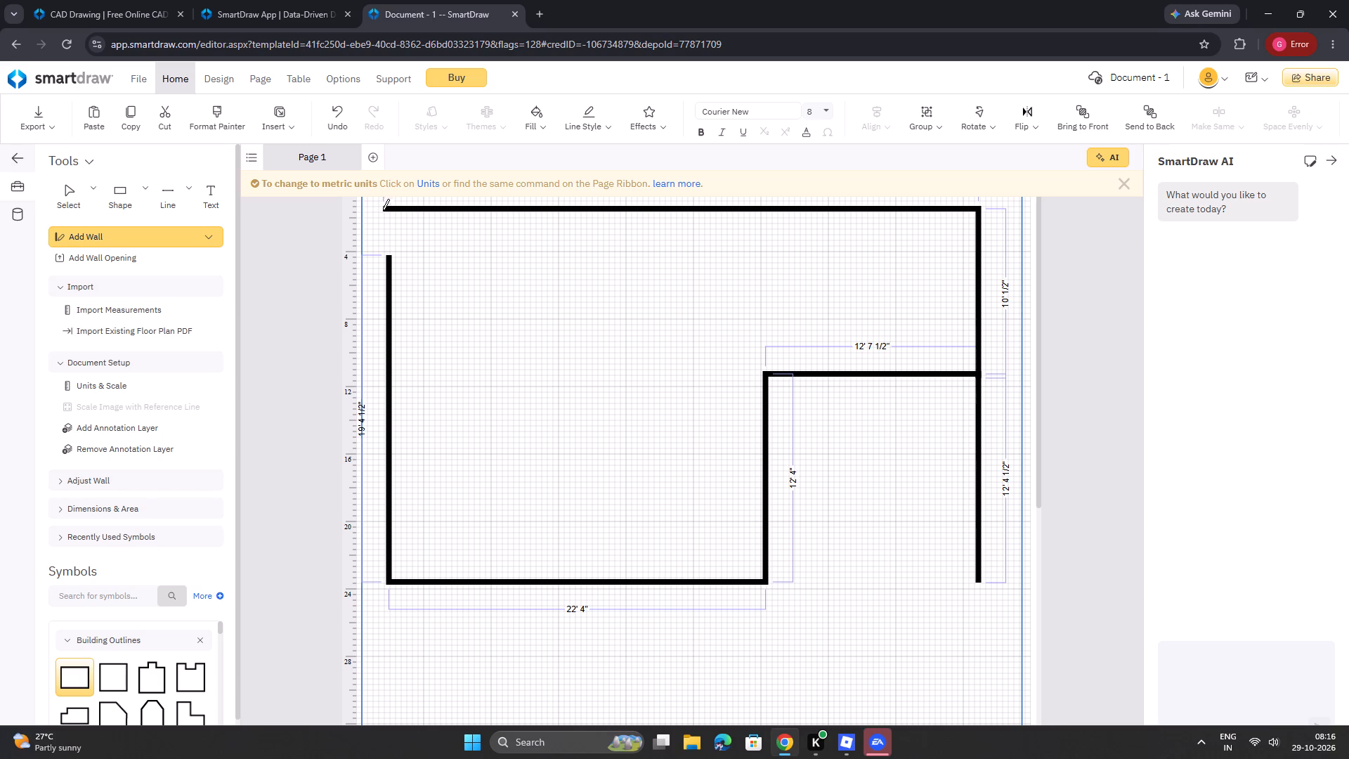
left_click_drag(383, 207, 386, 261)
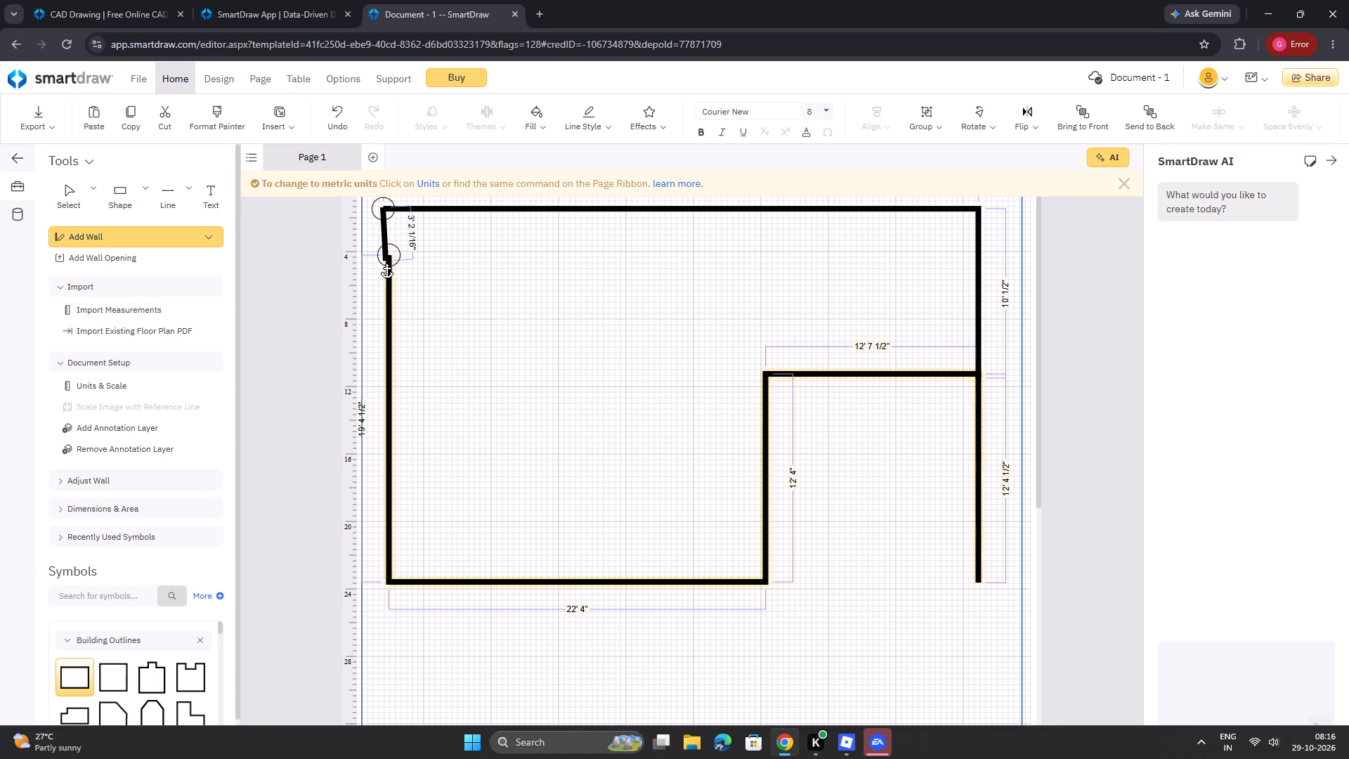
Straighten the upper-left corner so the short connecting wall is vertical, about 3' 2 1/2" long, in line with the left wall.
left_click(126, 202)
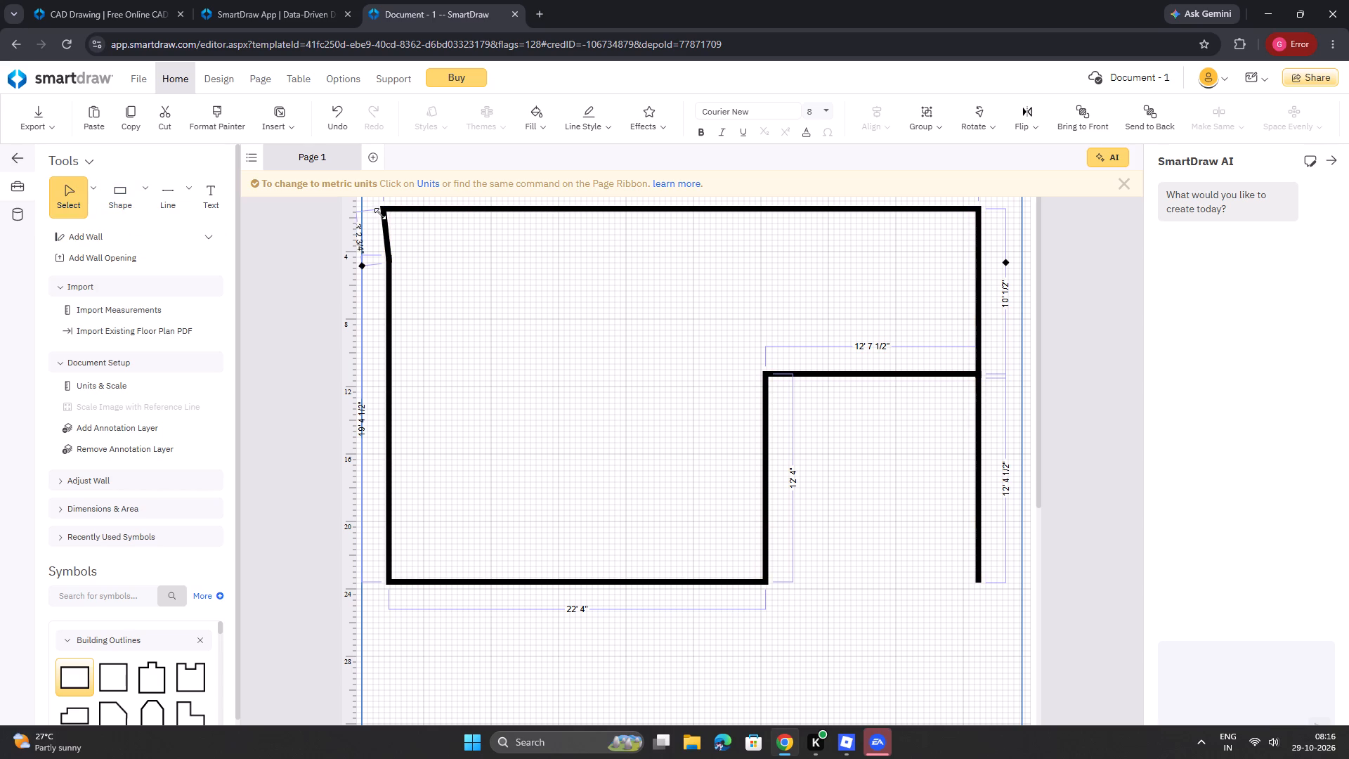
left_click(377, 214)
left_click(382, 211)
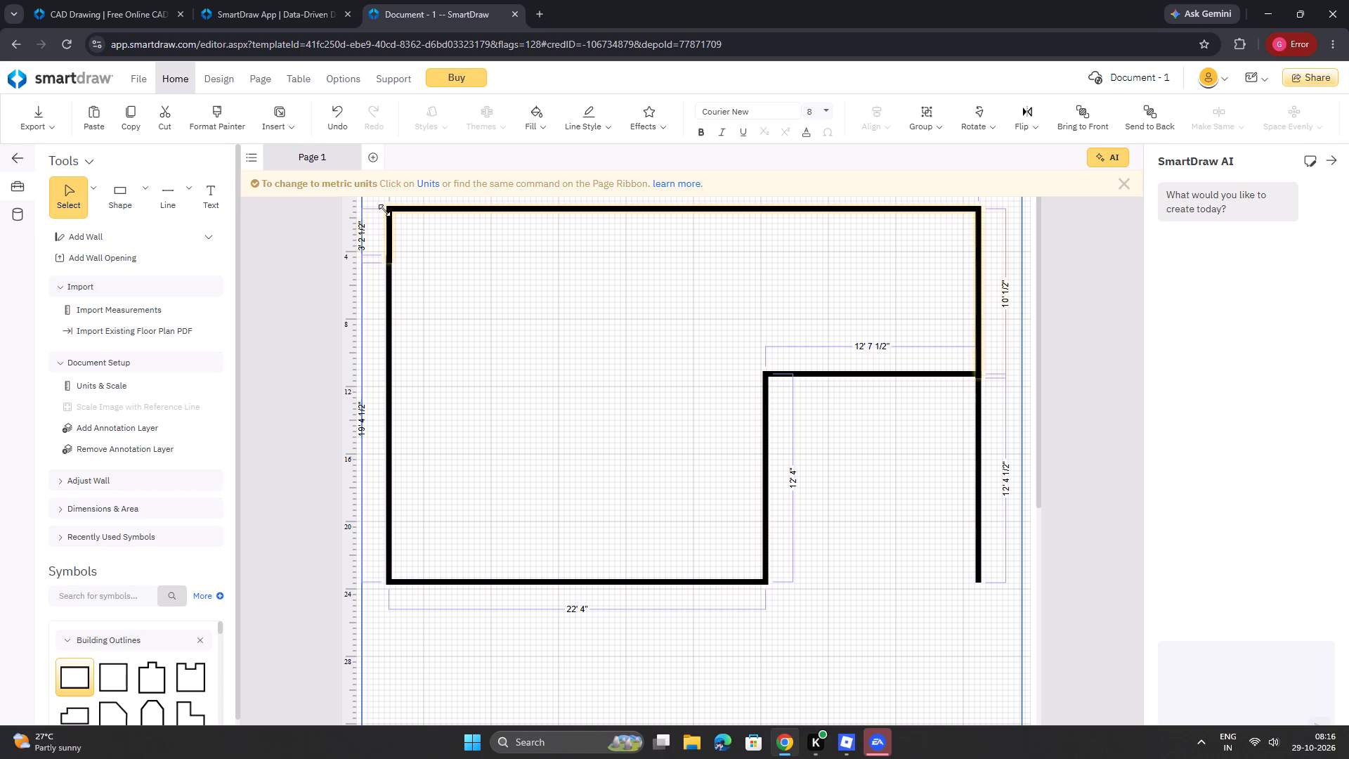
left_click(490, 290)
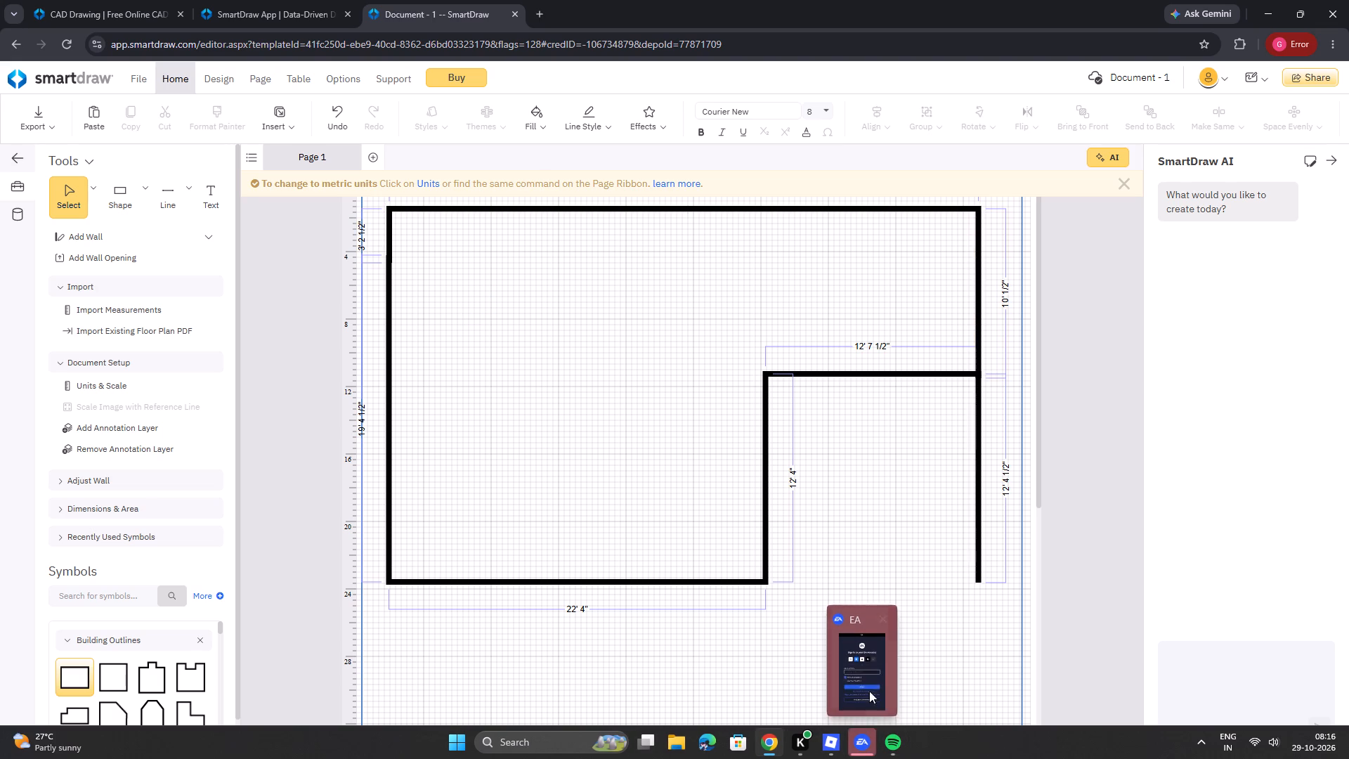
Close the EA app's window and stay in the floor plan document.
left_click(884, 628)
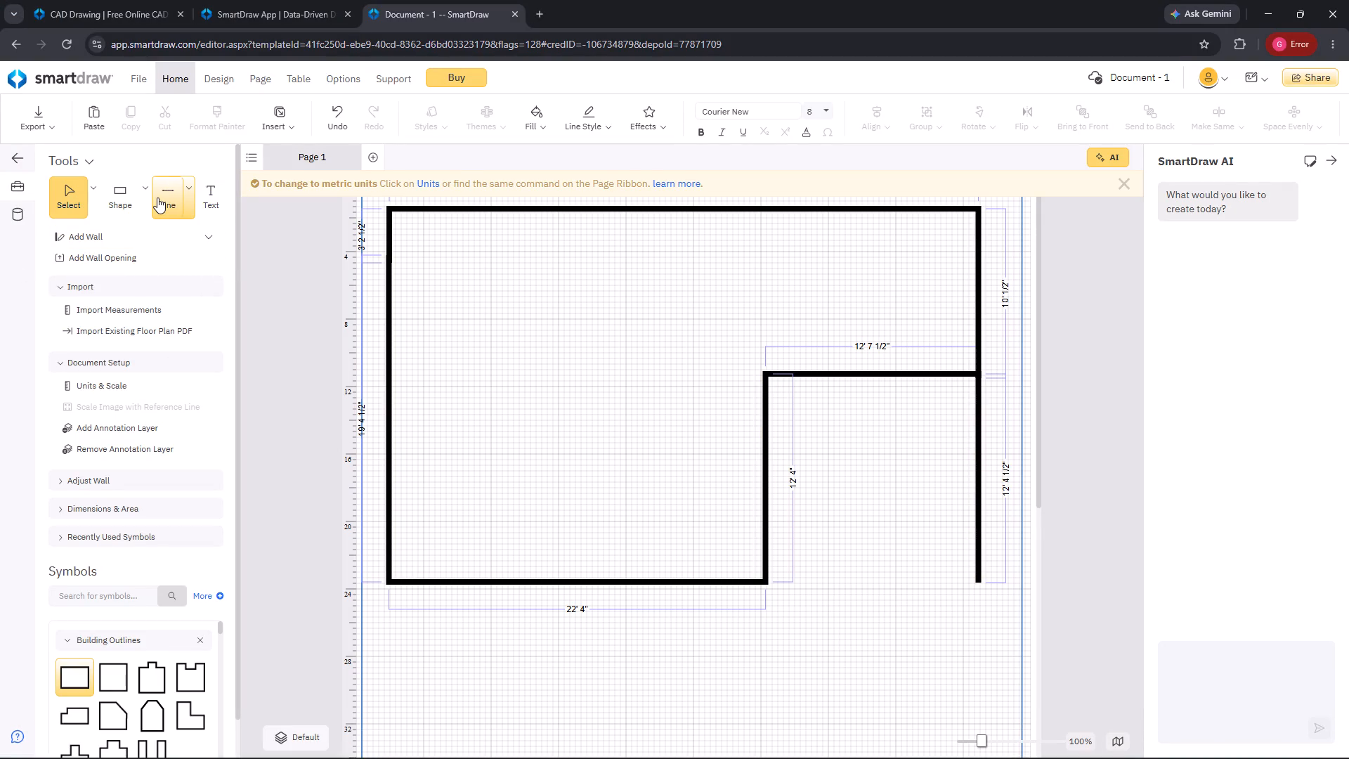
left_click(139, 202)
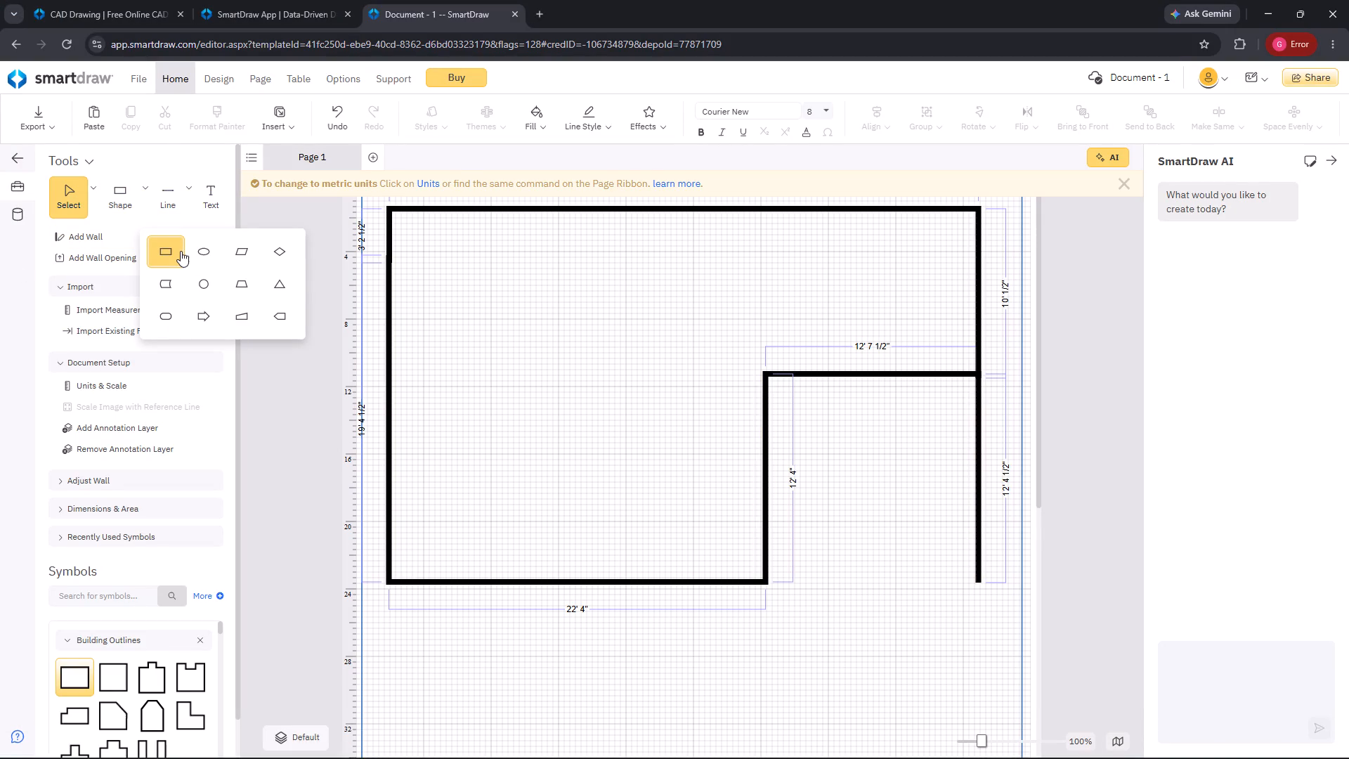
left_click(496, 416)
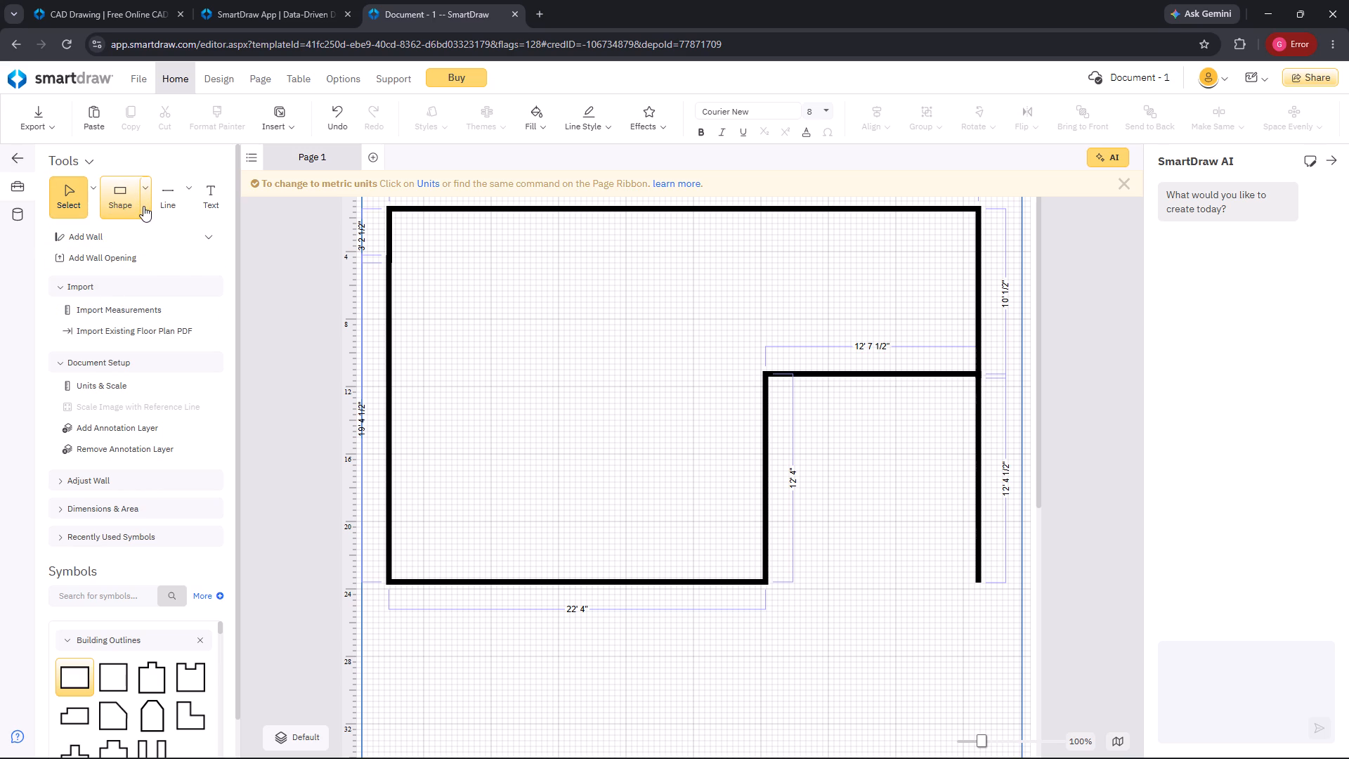
Collapse the drawing tools section and search the symbol library for "car".
left_click(85, 162)
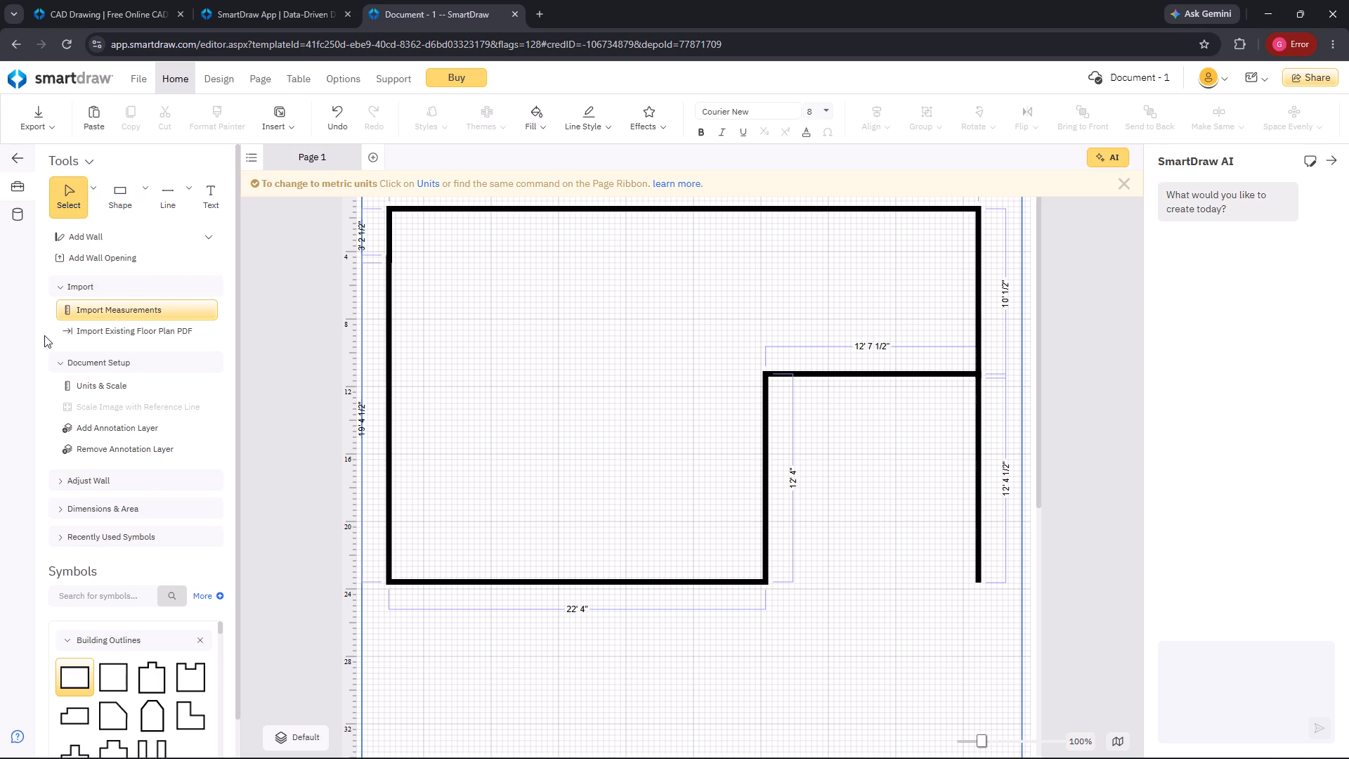
left_click(112, 219)
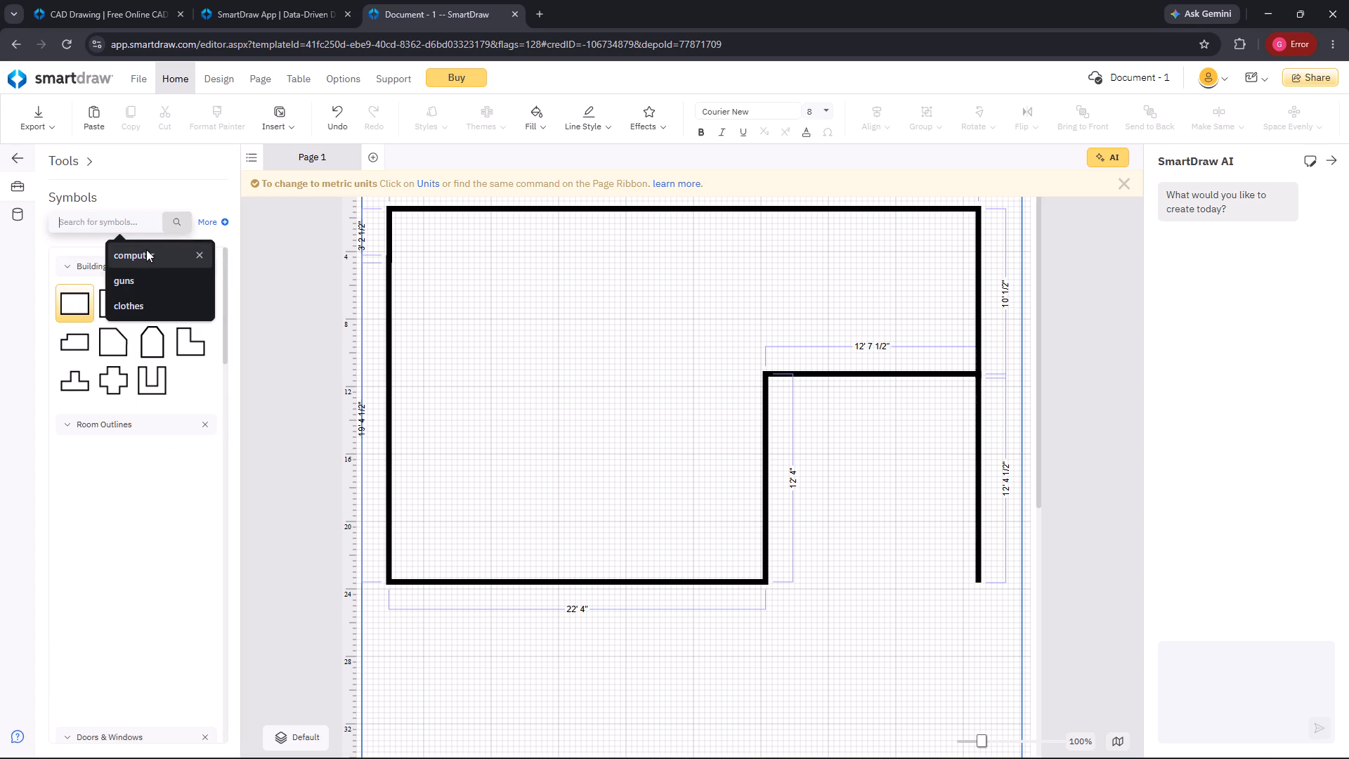
type("car")
key("Return")
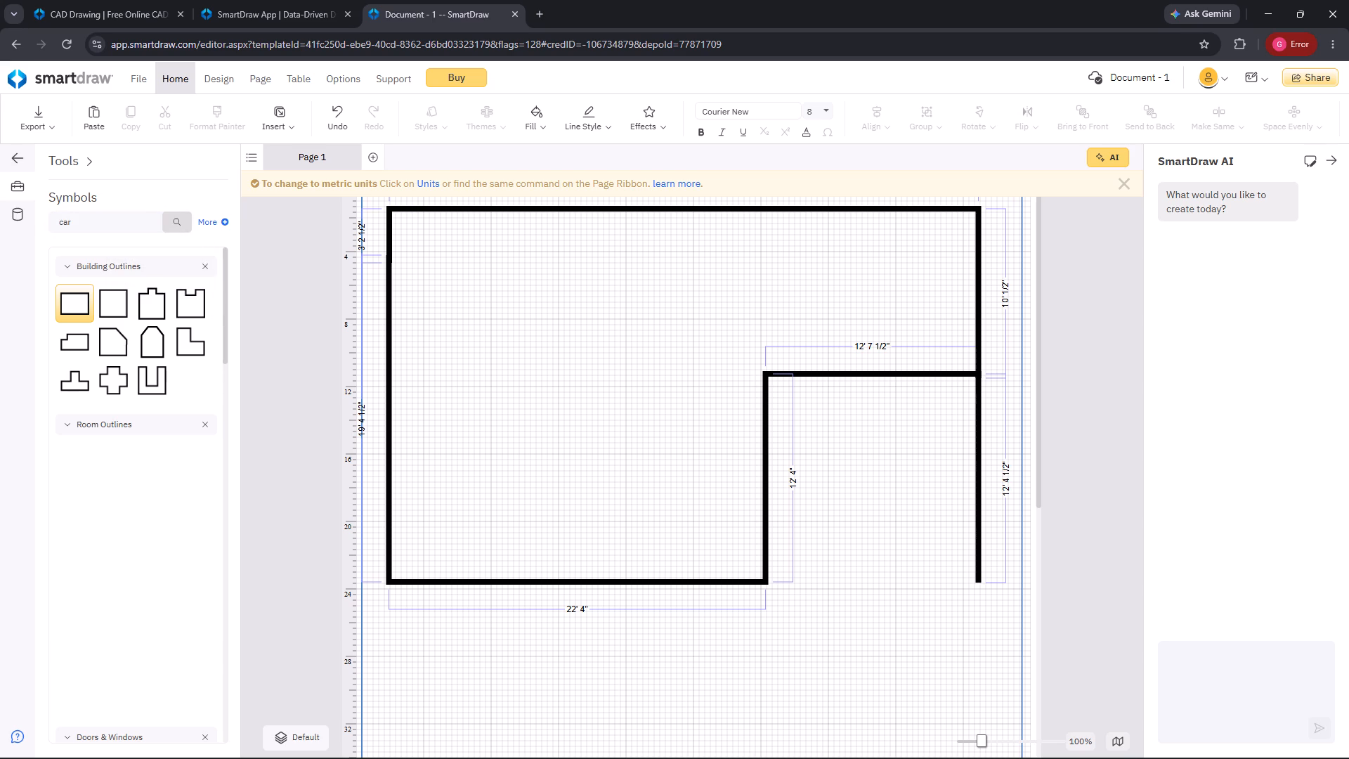
left_click(503, 279)
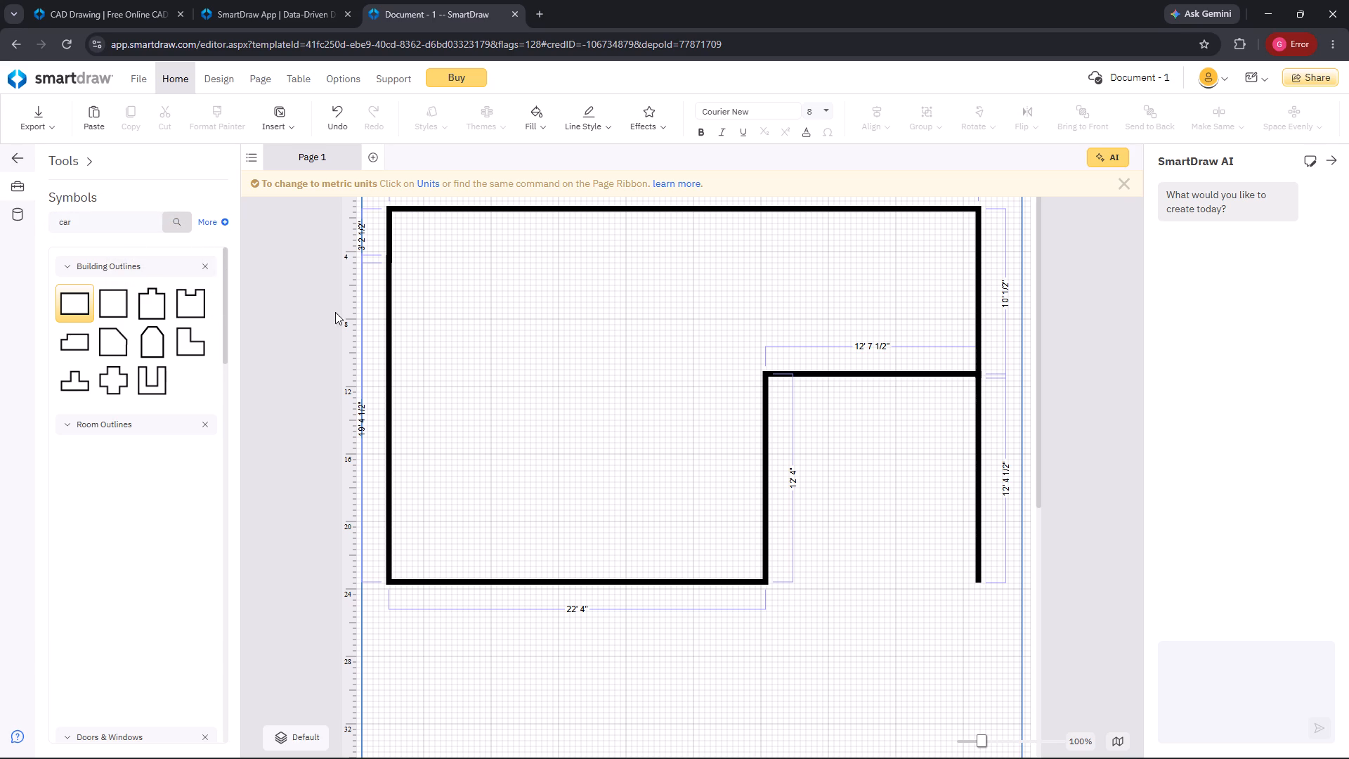
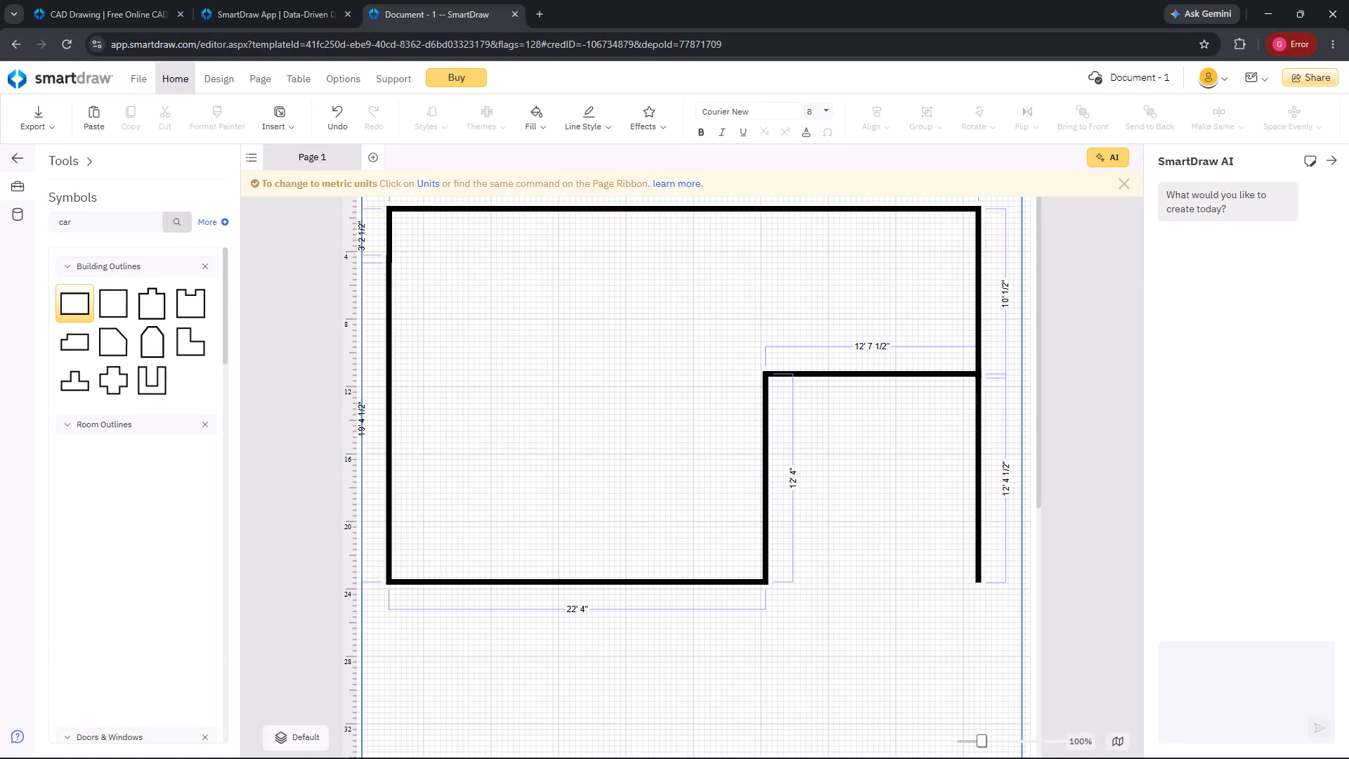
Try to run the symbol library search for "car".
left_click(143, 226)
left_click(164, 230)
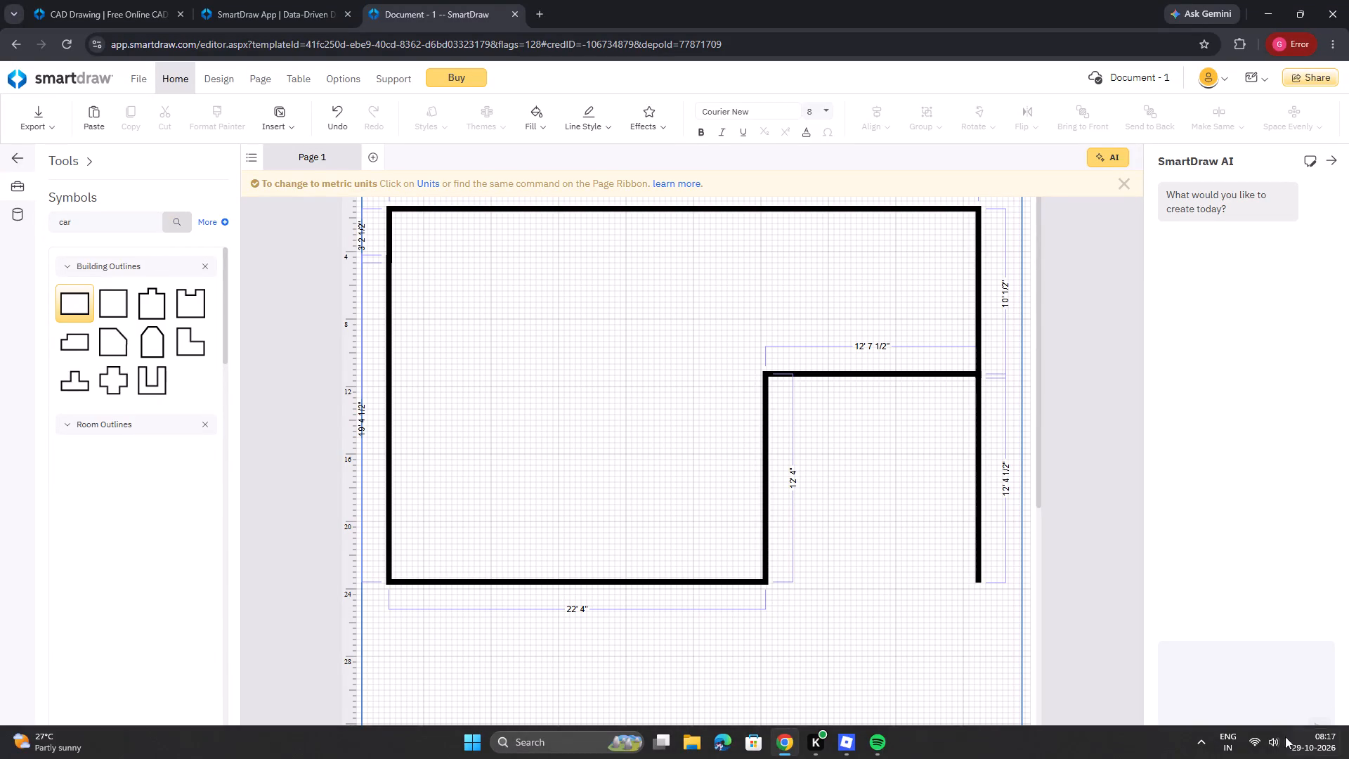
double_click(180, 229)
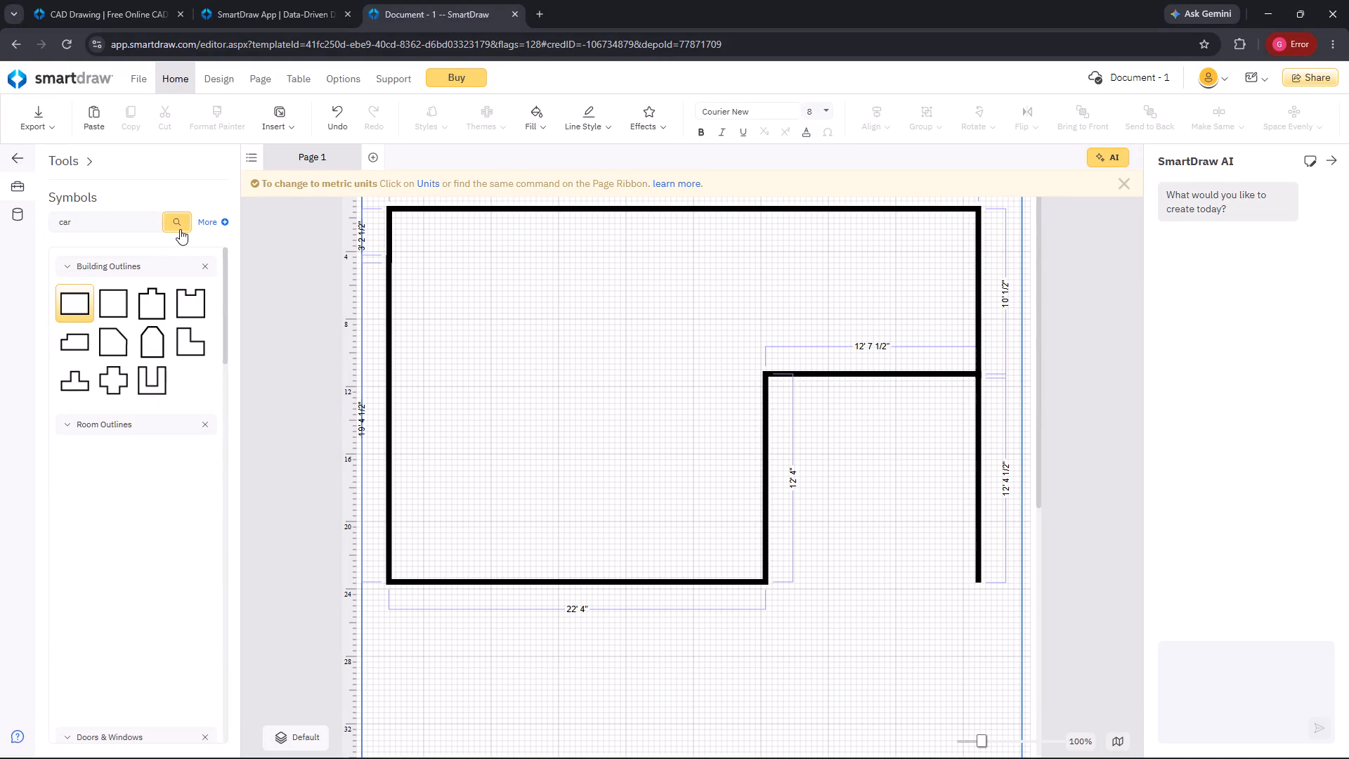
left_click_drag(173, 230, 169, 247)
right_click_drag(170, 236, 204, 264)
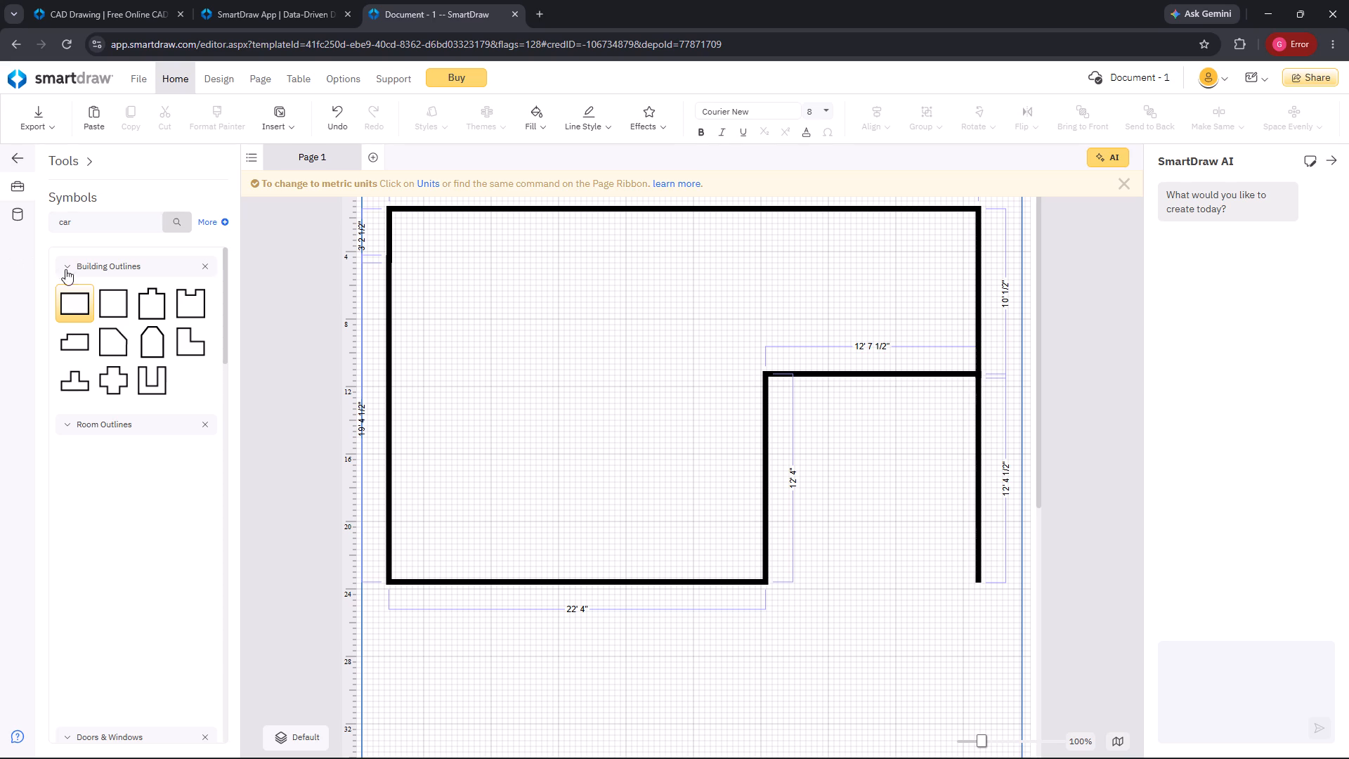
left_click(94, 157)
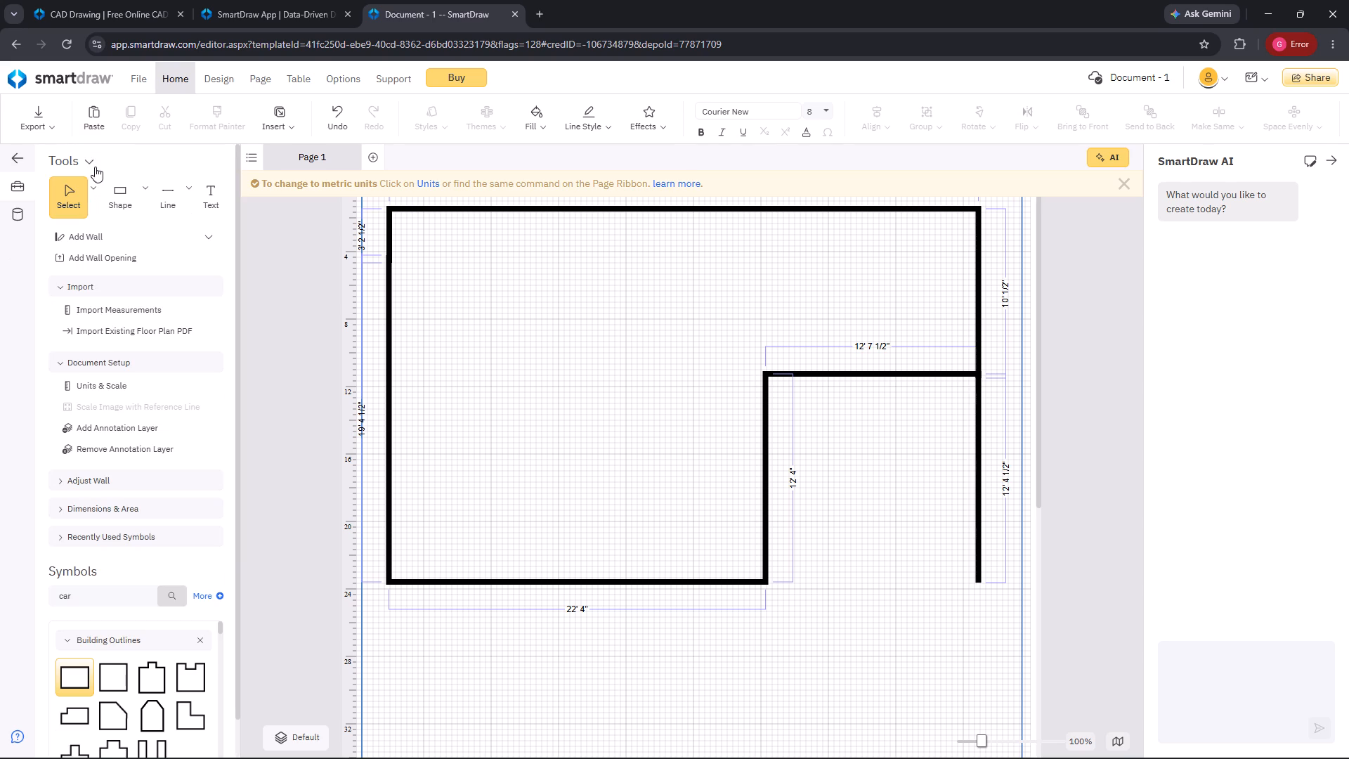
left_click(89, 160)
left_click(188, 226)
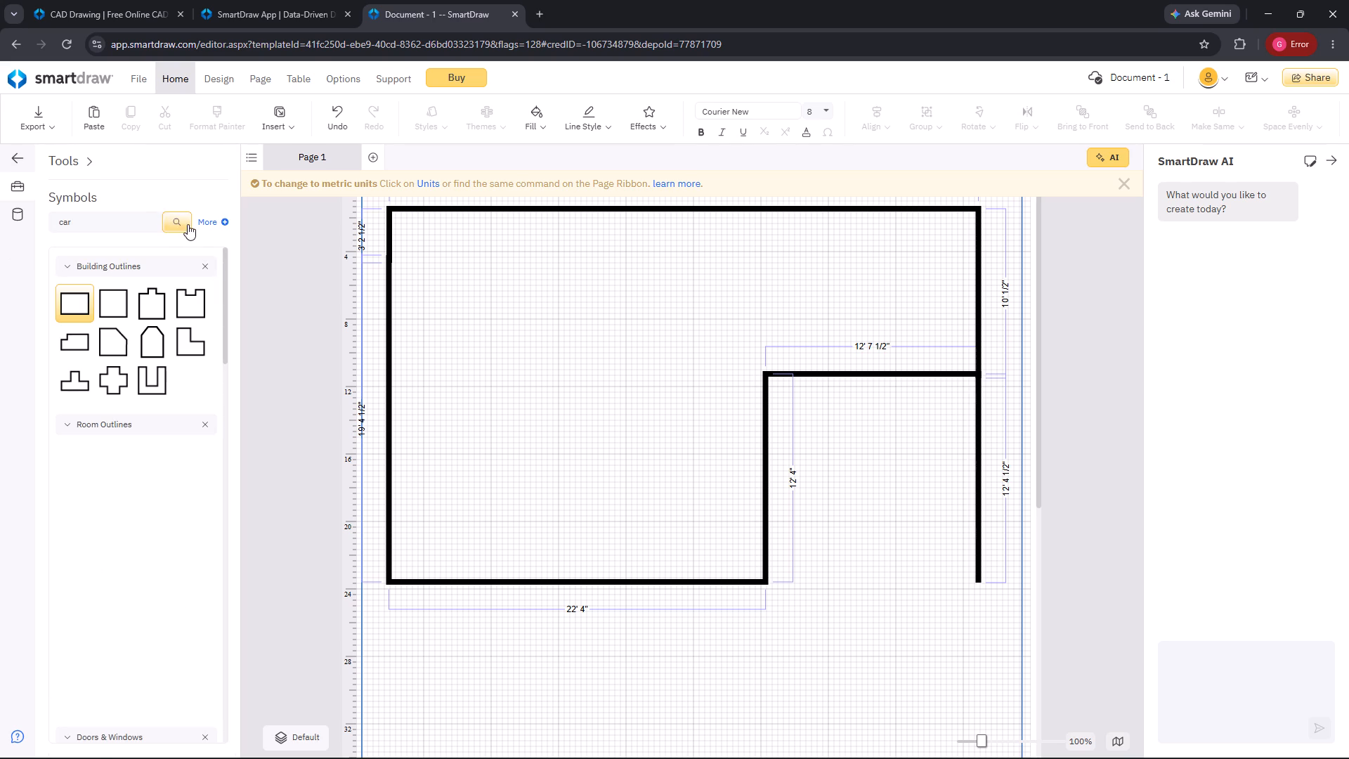
Change the symbol search term to "cars" and run the search.
left_click(146, 216)
key("s")
key("Return")
key("Return")
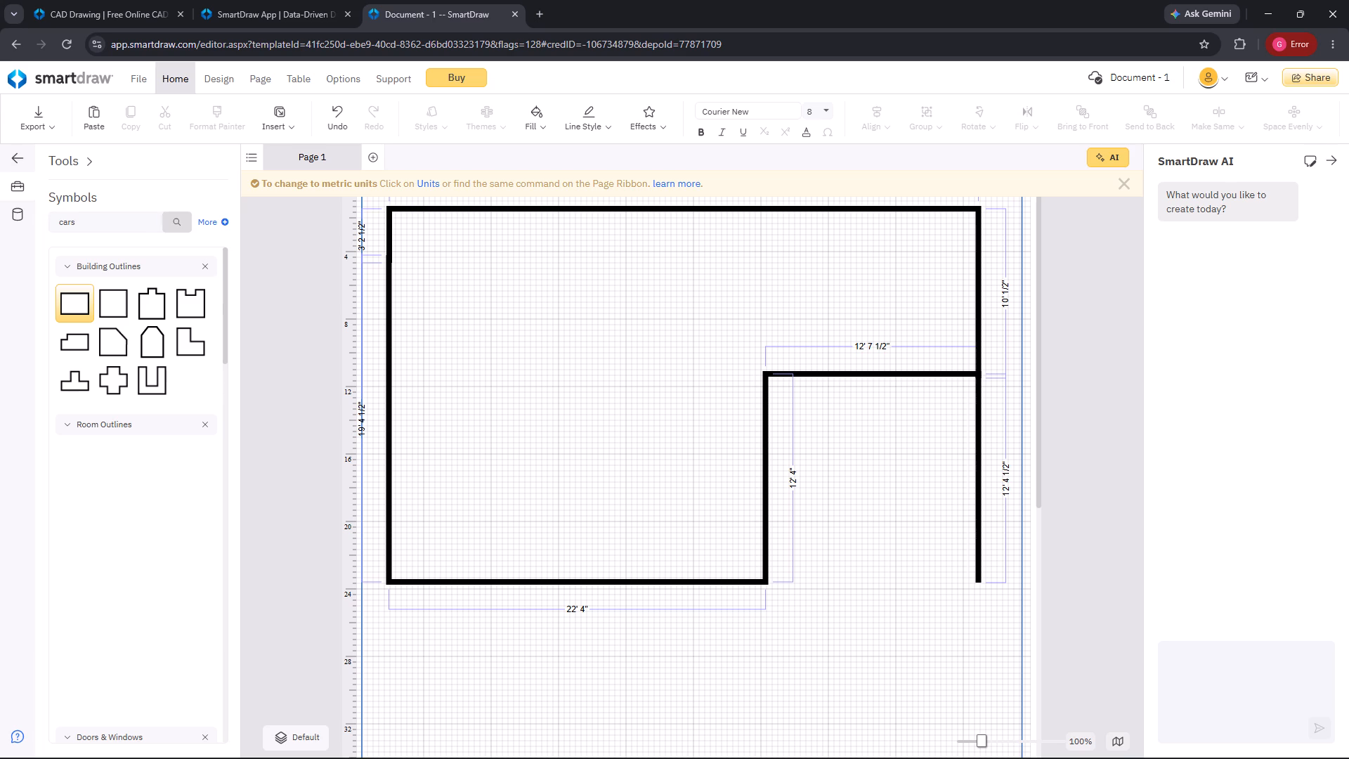
key("Return")
left_click(171, 221)
left_click(171, 221)
Look through the symbol library's categories, from building and room outlines to doors and windows, for symbols to place.
scroll(194, 465, "up", 3)
scroll(80, 454, "down", 3)
left_click_drag(91, 304, 108, 304)
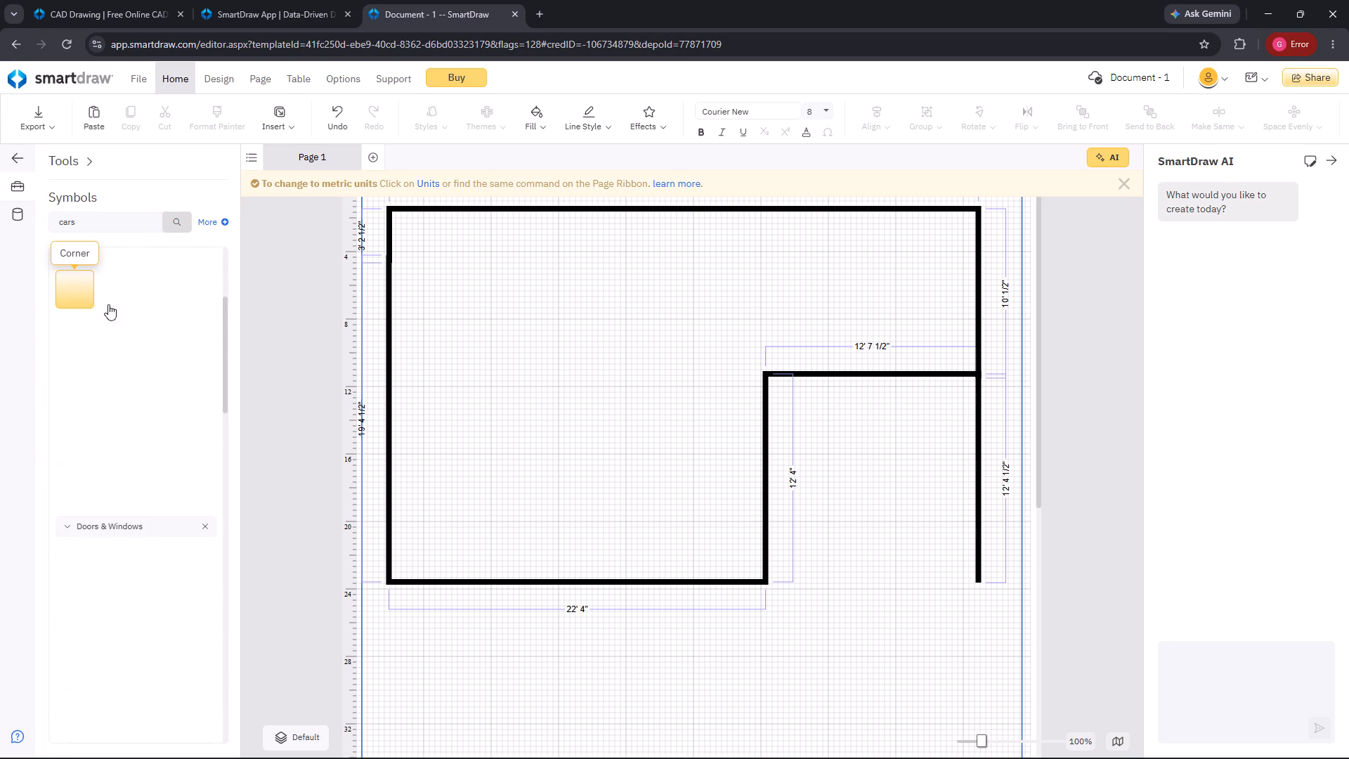
left_click_drag(108, 304, 558, 305)
scroll(558, 305, "up", 2)
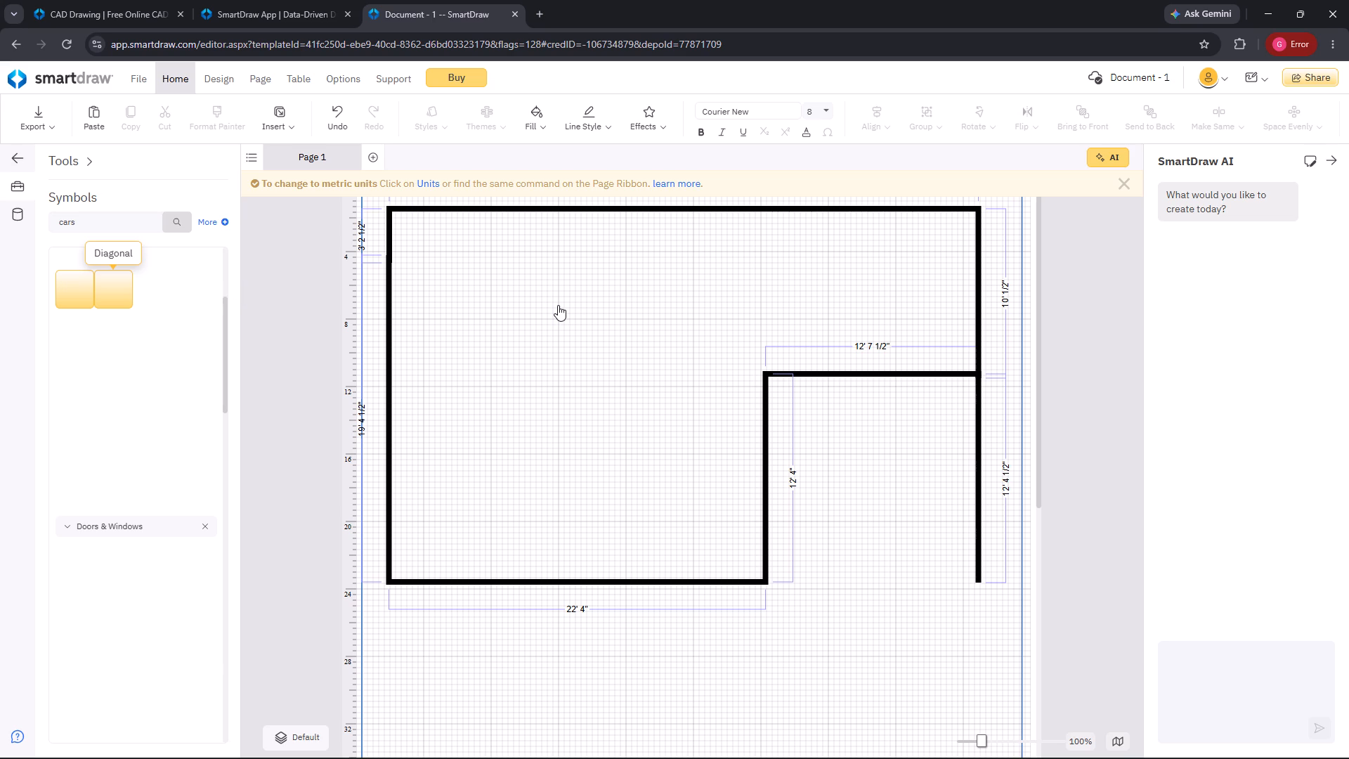
left_click_drag(558, 305, 554, 304)
scroll(459, 301, "up", 3)
scroll(459, 301, "down", 4)
scroll(467, 300, "up", 4)
scroll(649, 326, "up", 6)
middle_click(650, 326)
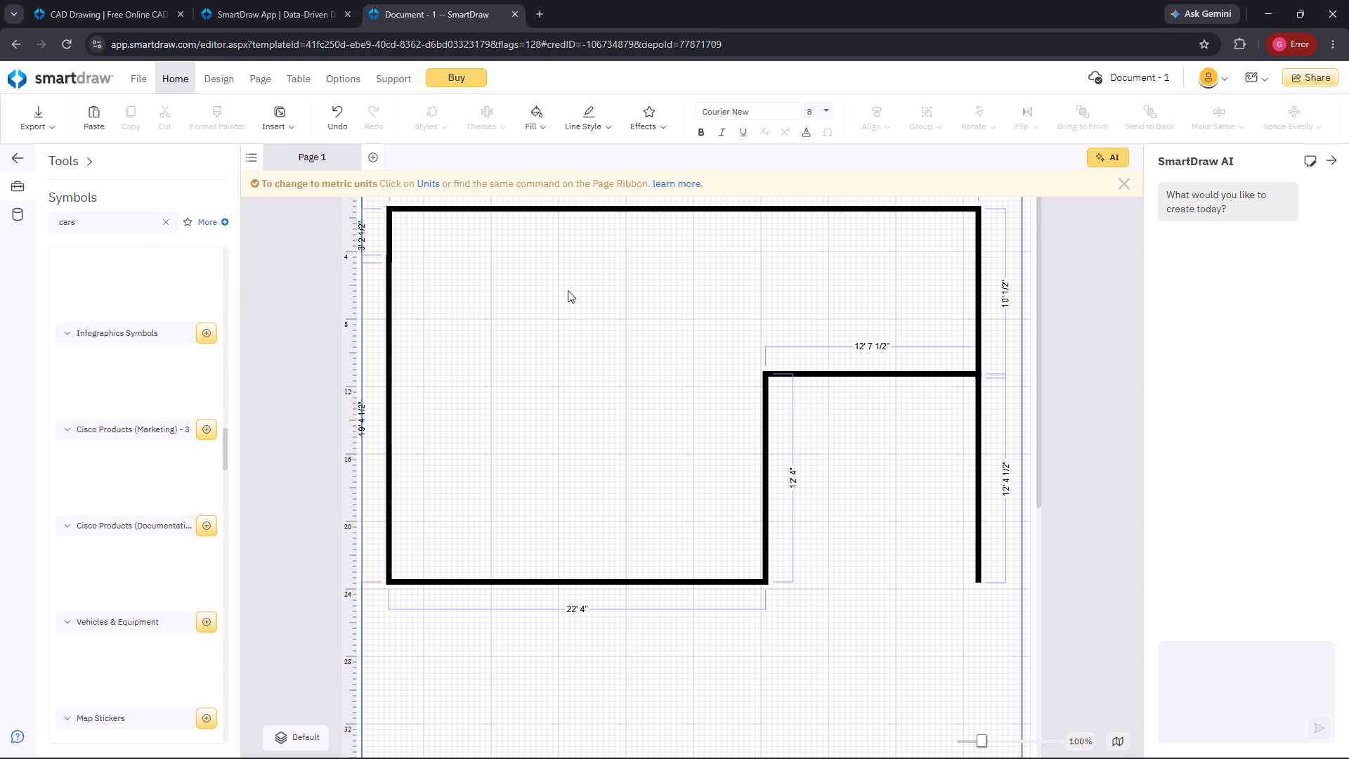
scroll(58, 316, "up", 15)
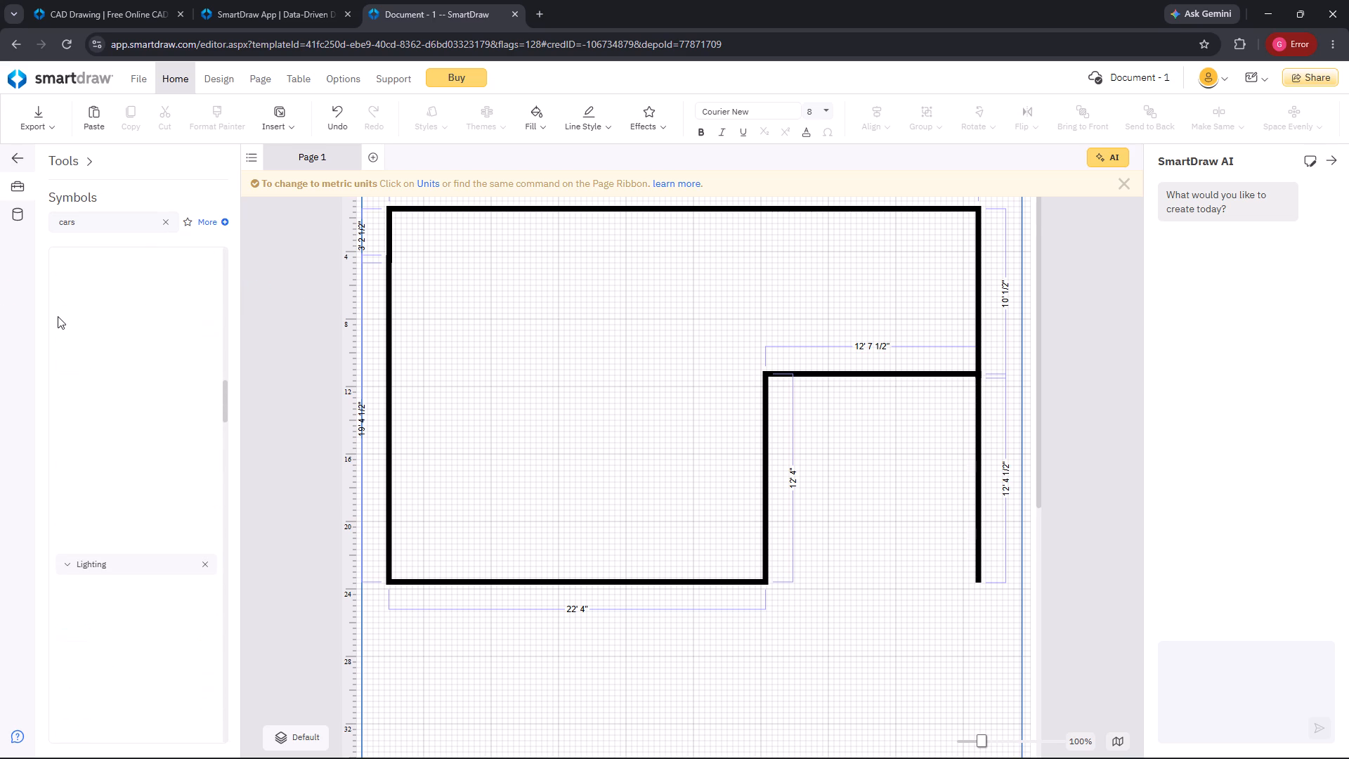
scroll(58, 316, "up", 2)
scroll(84, 370, "up", 15)
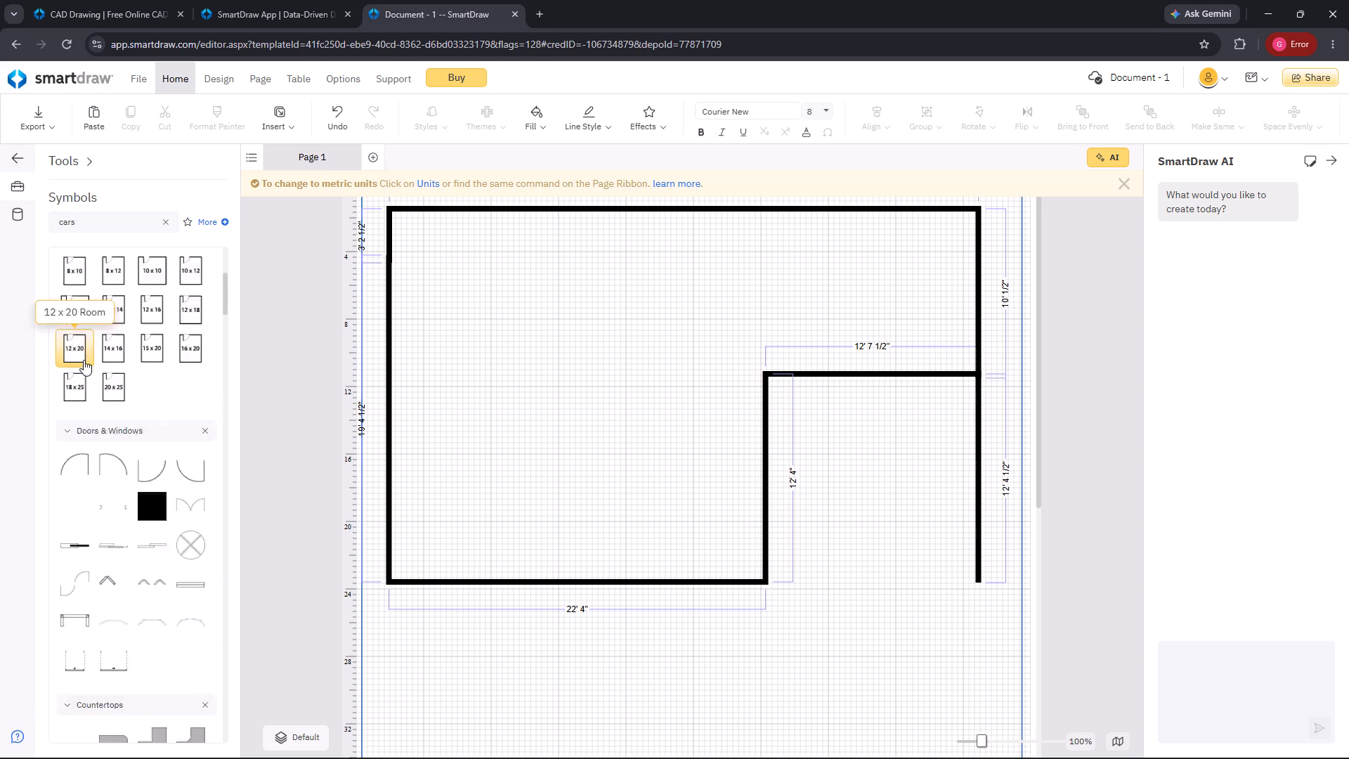
scroll(84, 360, "up", 14)
scroll(84, 360, "down", 5)
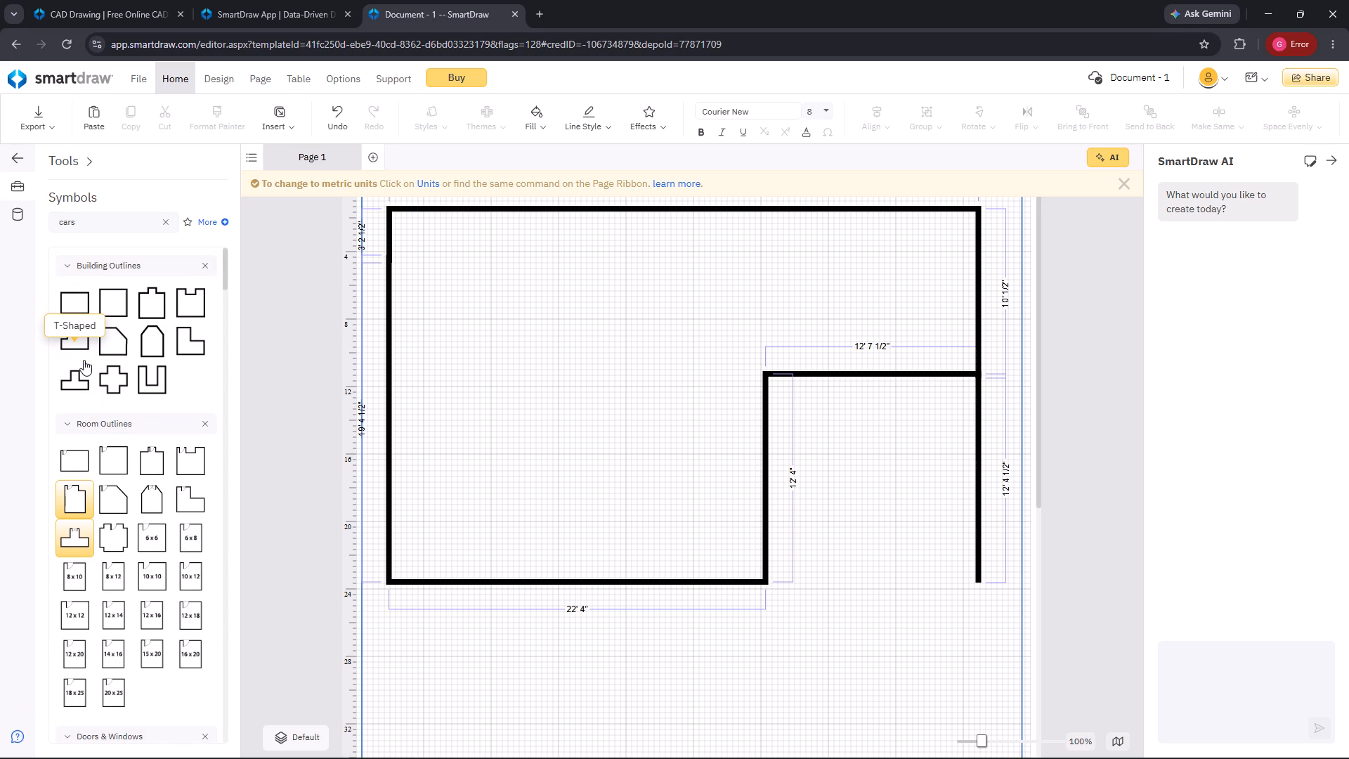
scroll(84, 360, "down", 3)
scroll(84, 360, "up", 3)
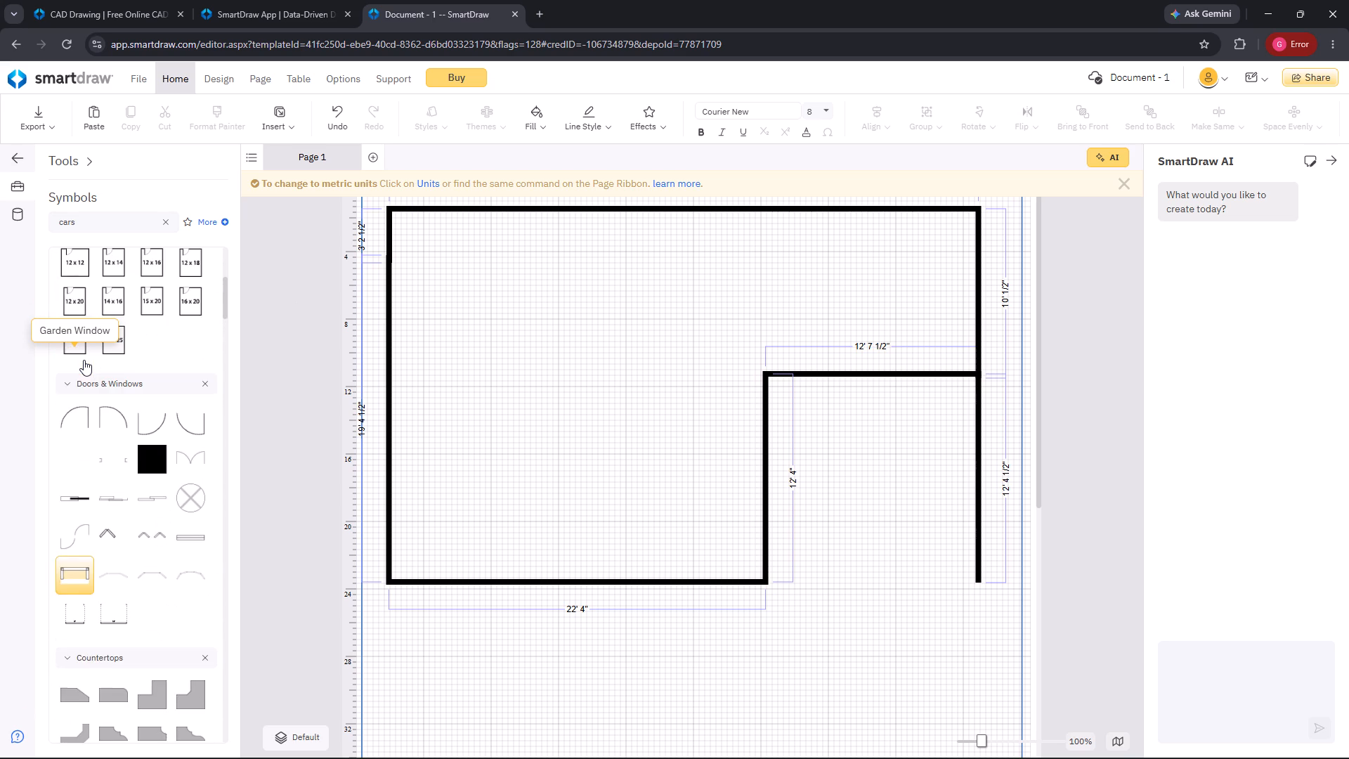
Place a 28" swing door in the 22' 4" bottom wall, about 3' 11 3/4" from its left corner and opening inward.
left_click_drag(117, 417, 252, 389)
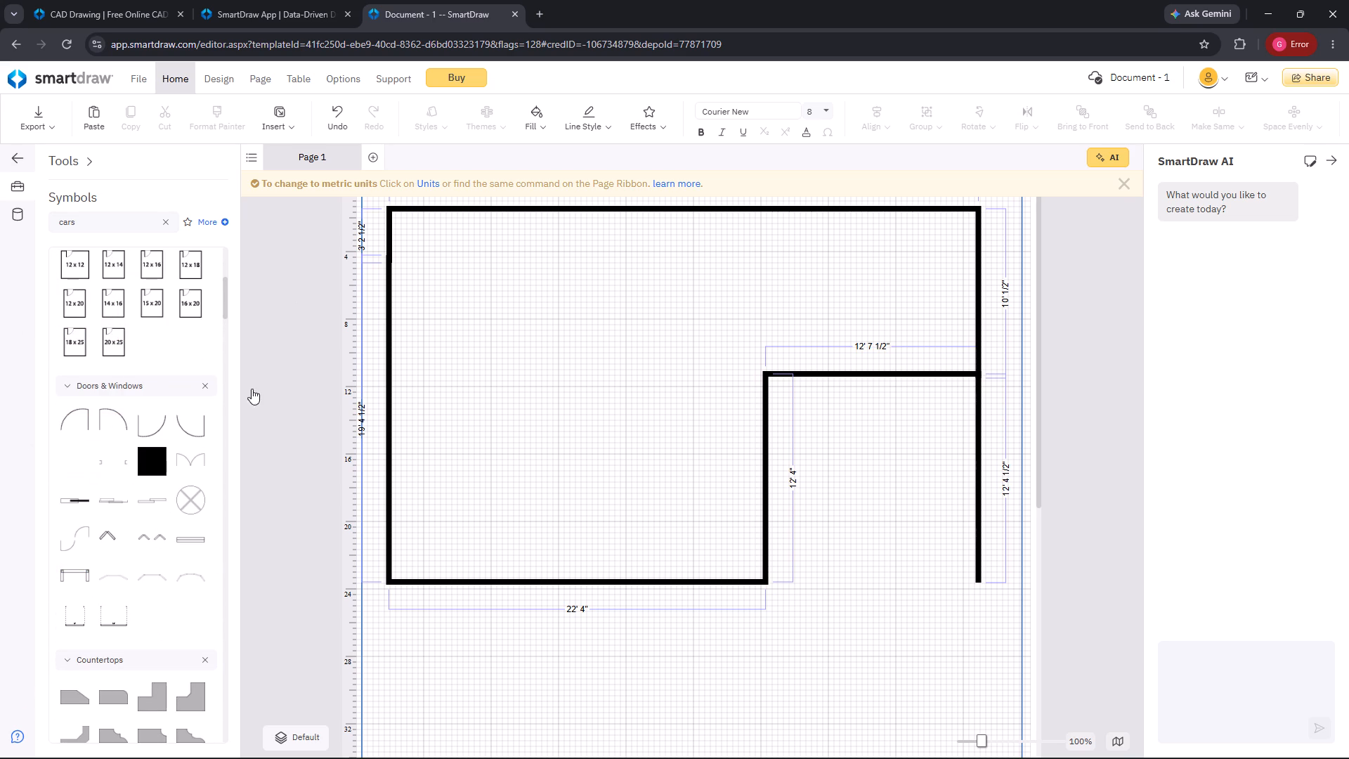
left_click_drag(252, 389, 582, 530)
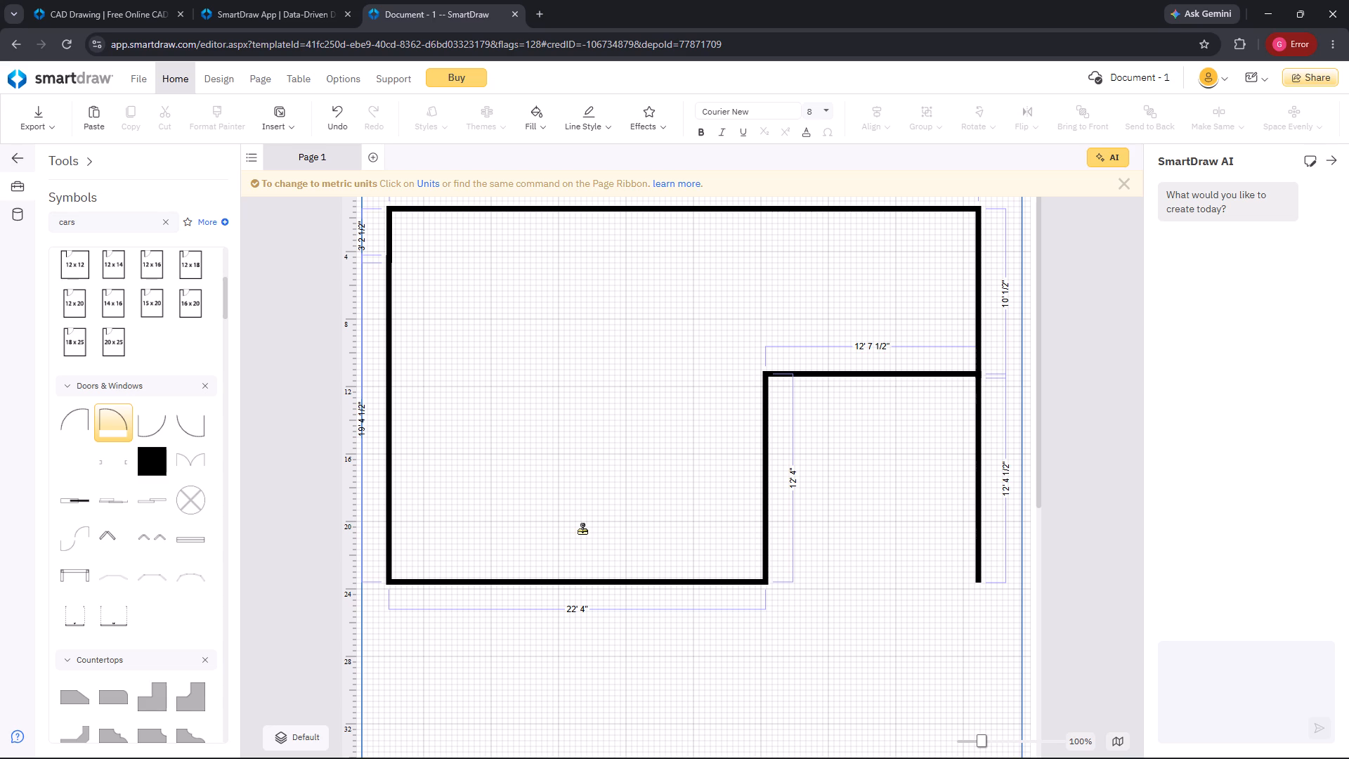
left_click_drag(582, 530, 571, 566)
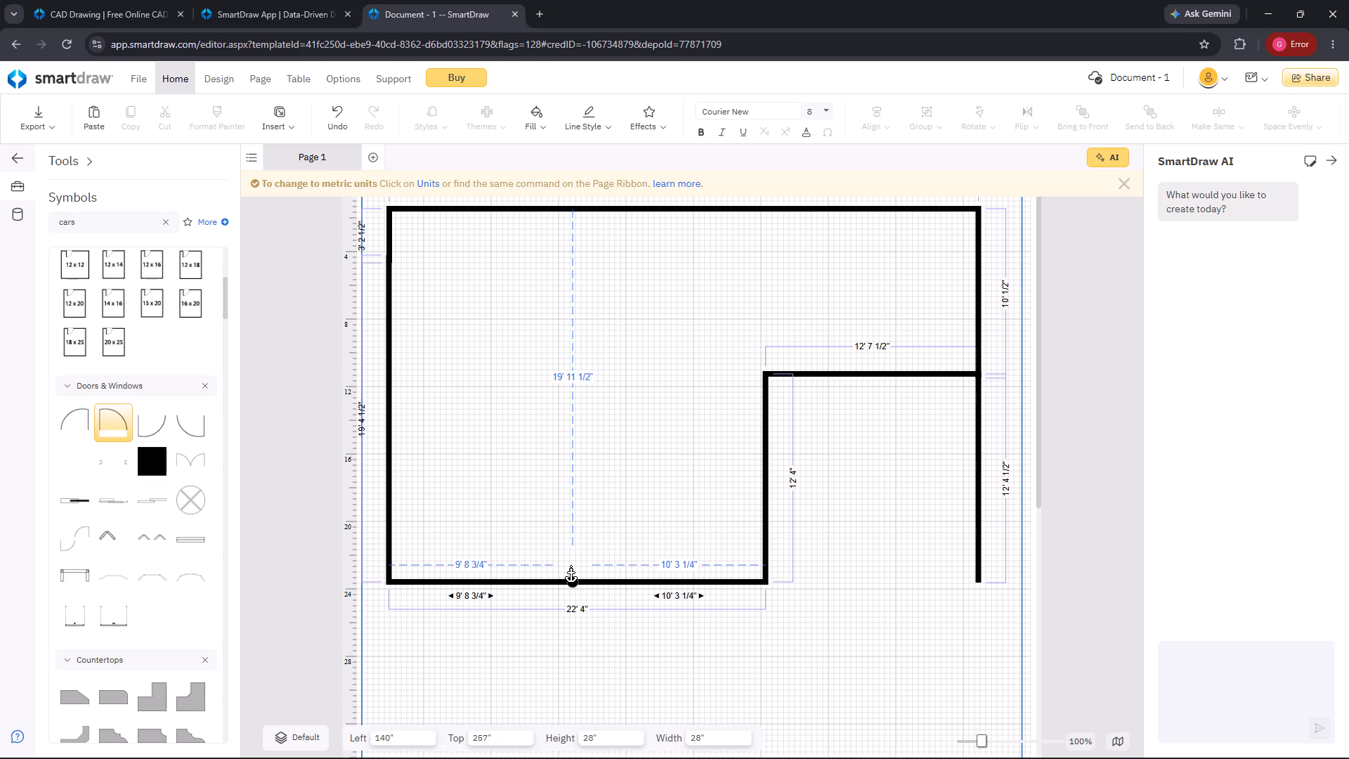
left_click_drag(571, 566, 471, 564)
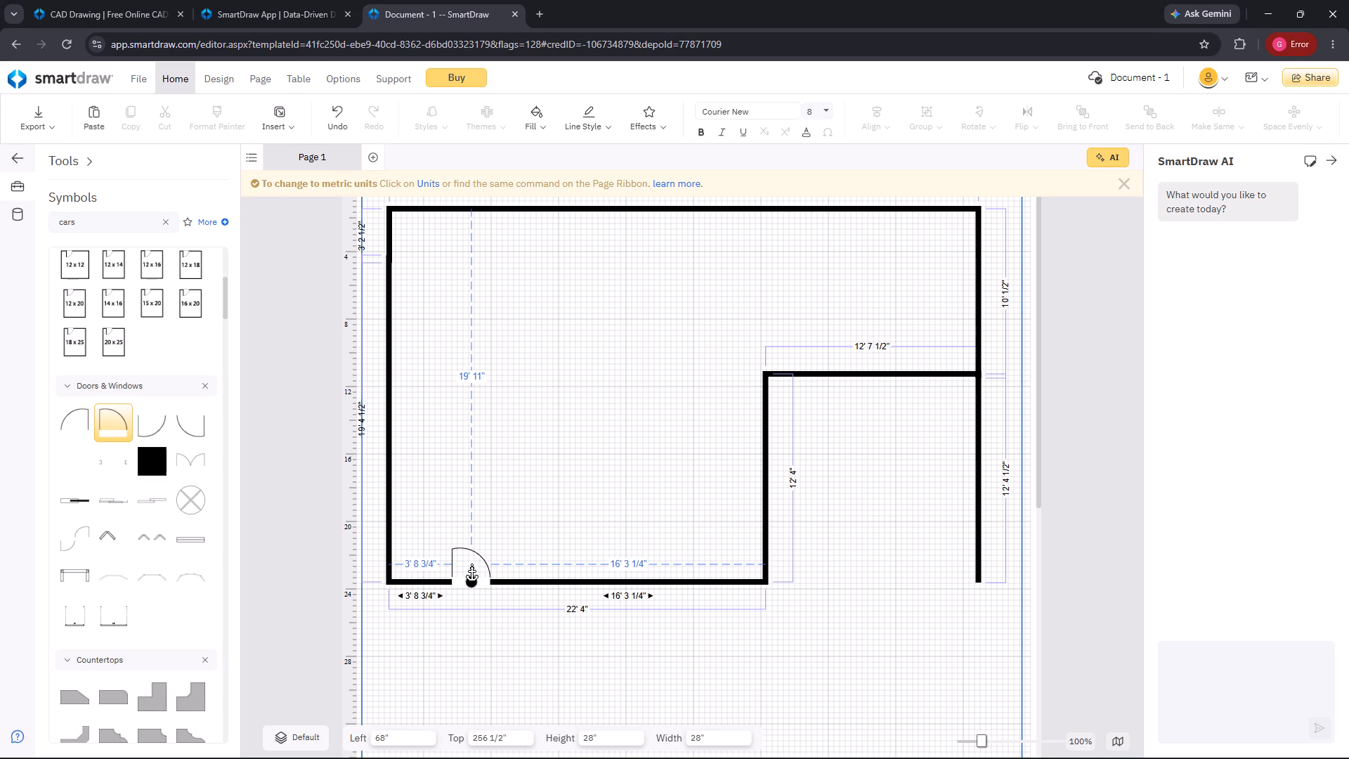
left_click_drag(471, 564, 476, 564)
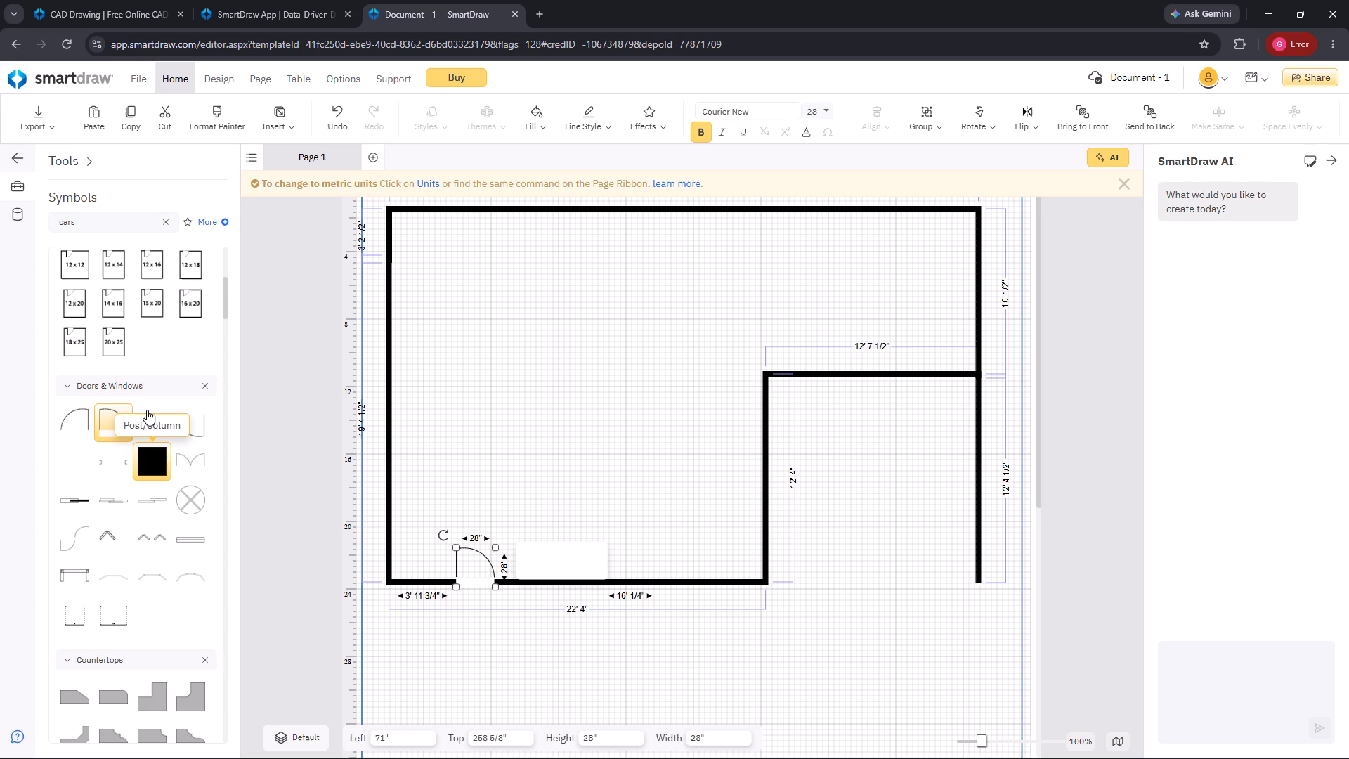
Place a second 28" swing door, opening downward, freestanding near the middle of the room, about 11' 4" from the left wall.
left_click_drag(147, 410, 554, 349)
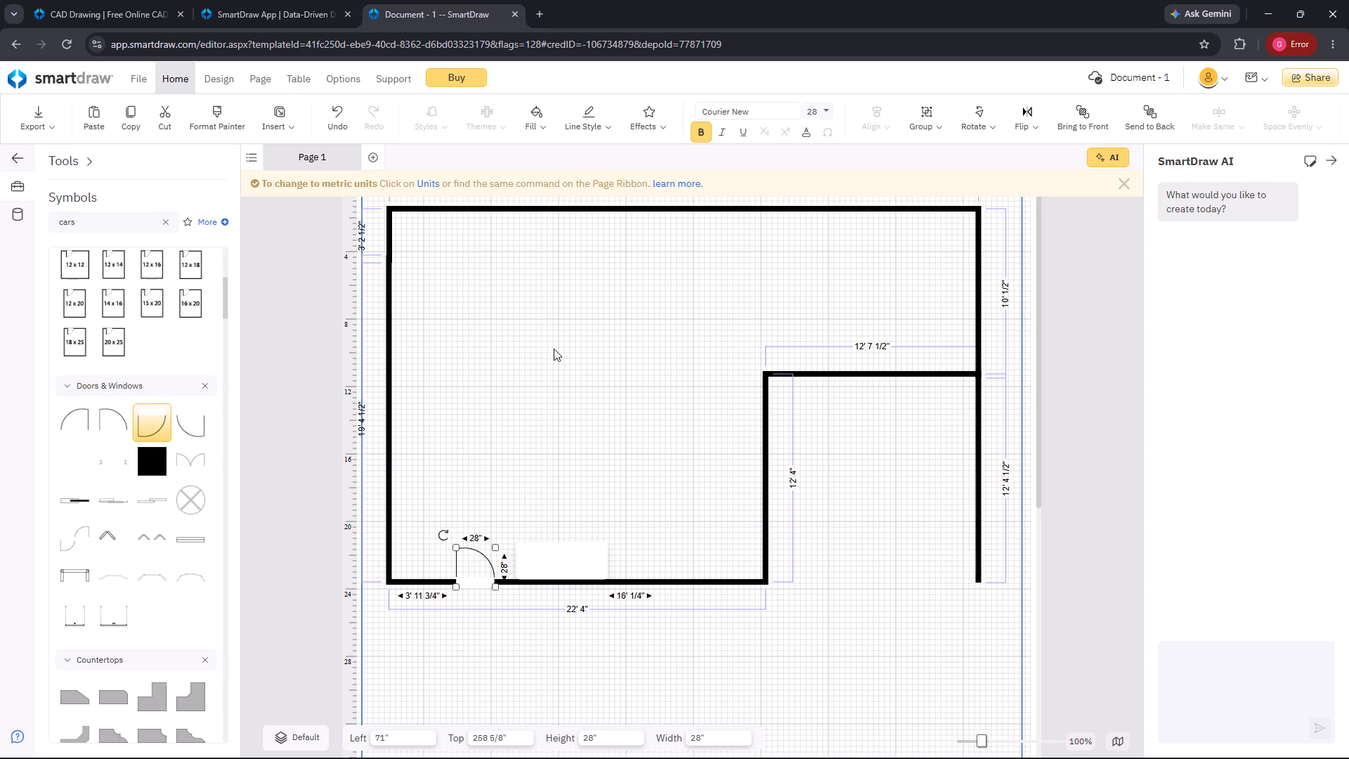
left_click_drag(554, 349, 600, 389)
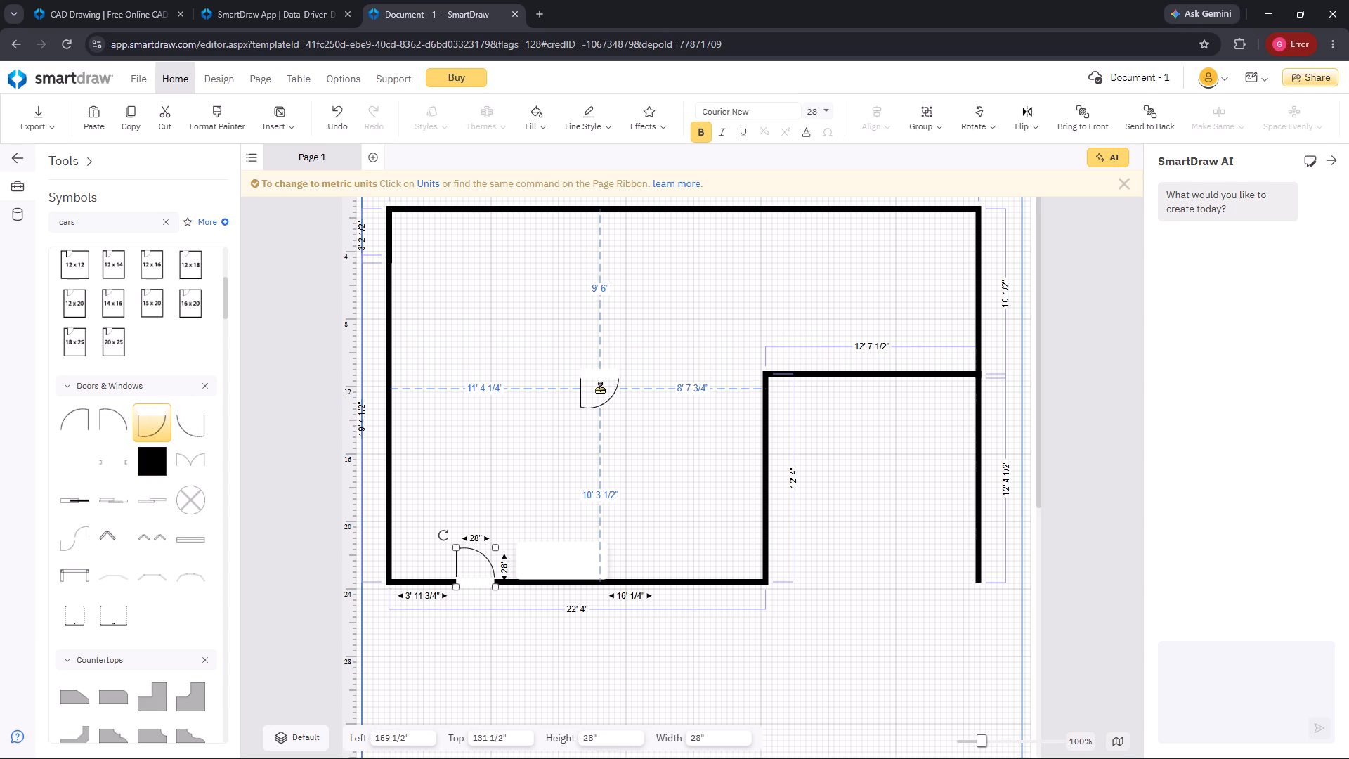
left_click_drag(600, 389, 600, 381)
left_click(710, 538)
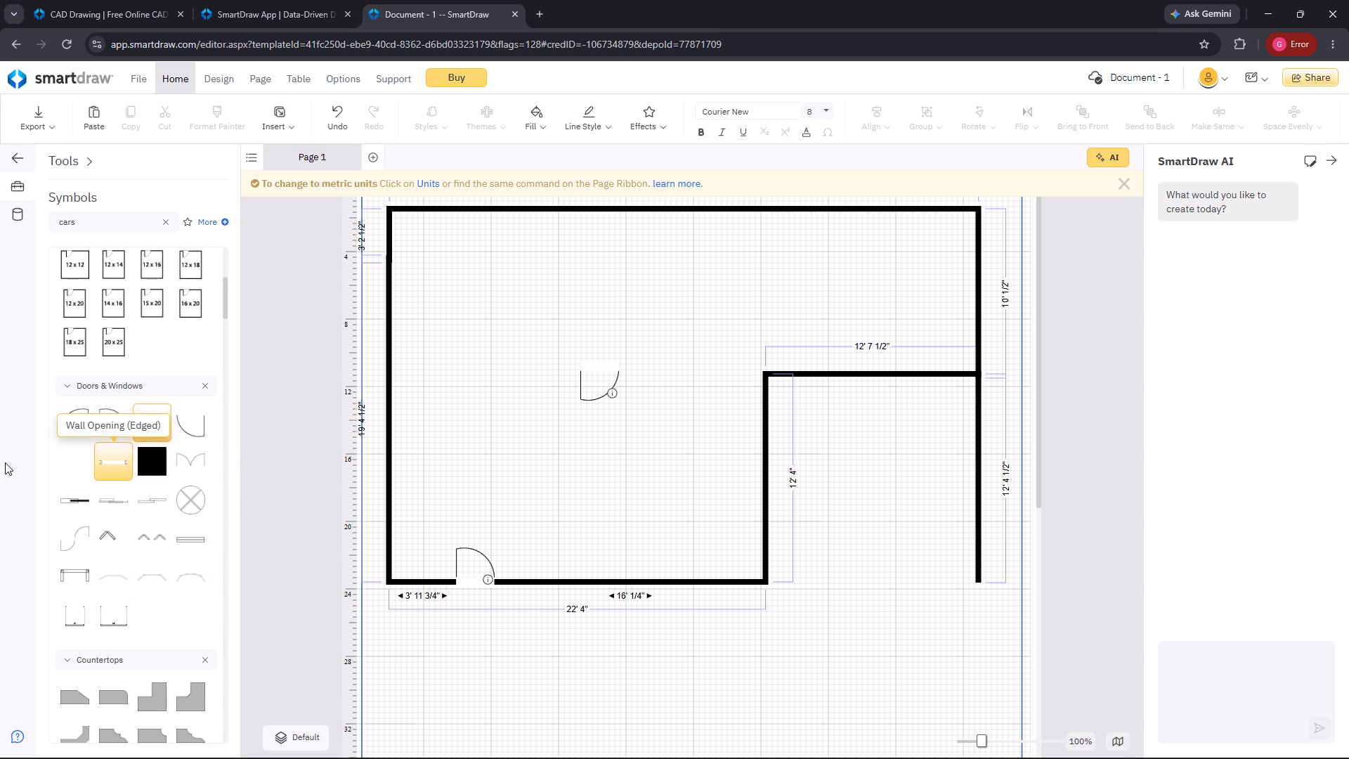
Place a 28" swing door in the 12' 4" vertical wall, about 3' 7 1/2" below its upper corner and opening into the main room.
left_click_drag(63, 420, 752, 457)
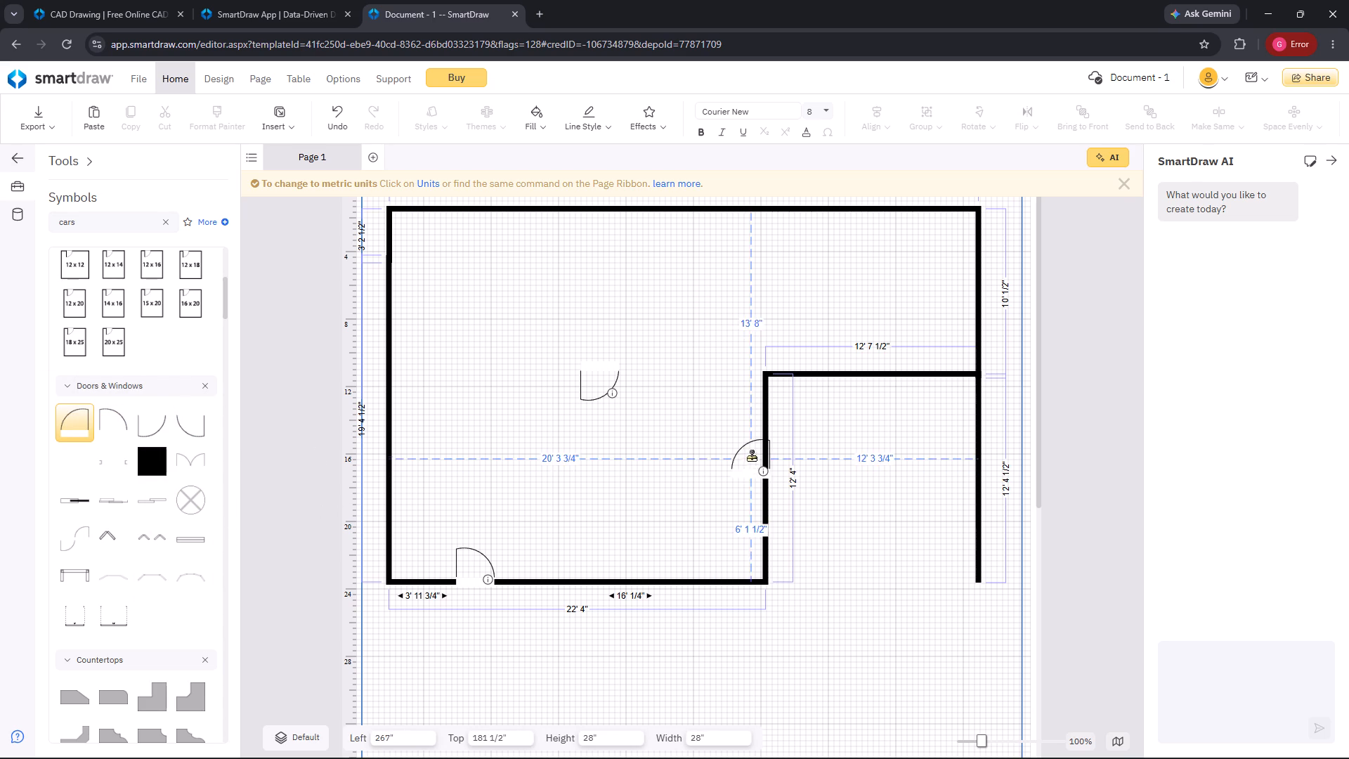
left_click_drag(752, 457, 760, 455)
left_click(816, 495)
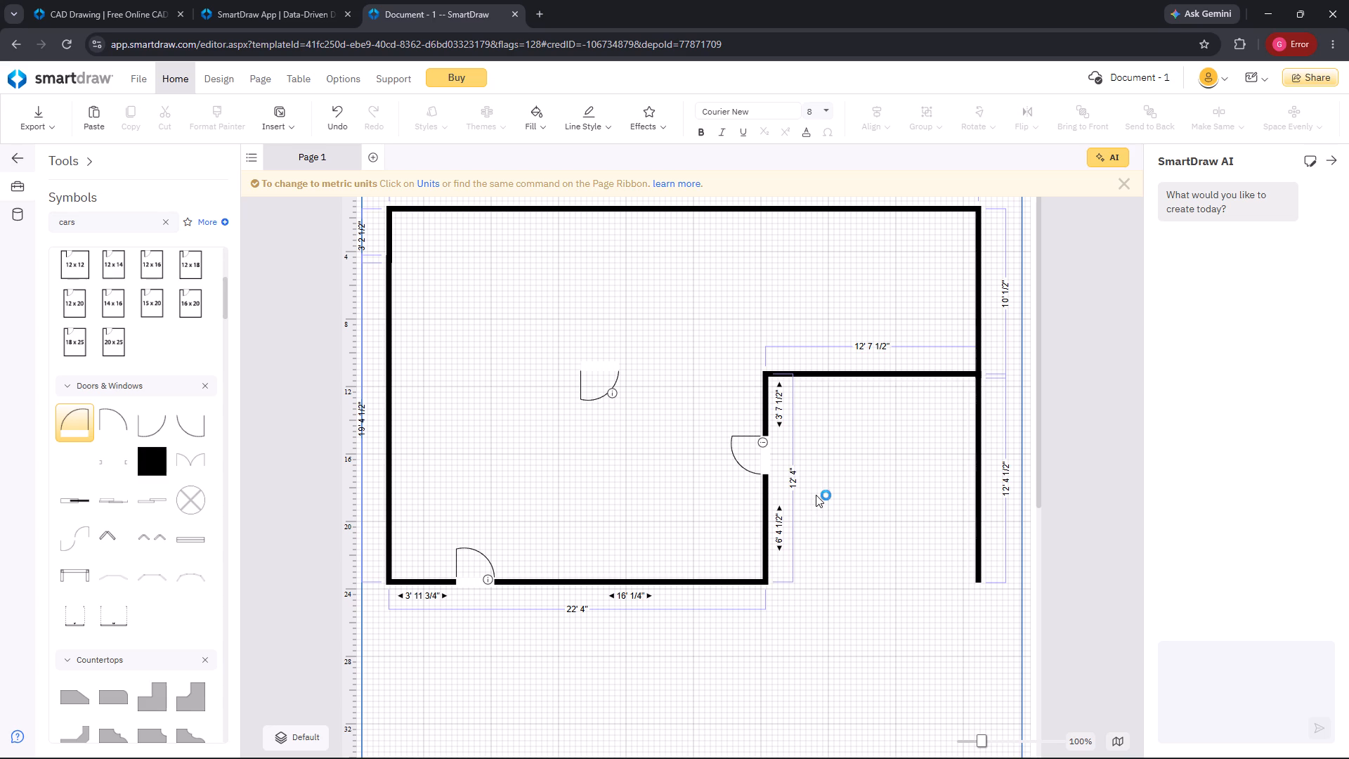
Place a 3' by 5' Bathtub symbol from Bathtubs & Showers in the room's upper-right corner against both walls.
scroll(132, 479, "up", 1)
scroll(133, 479, "down", 5)
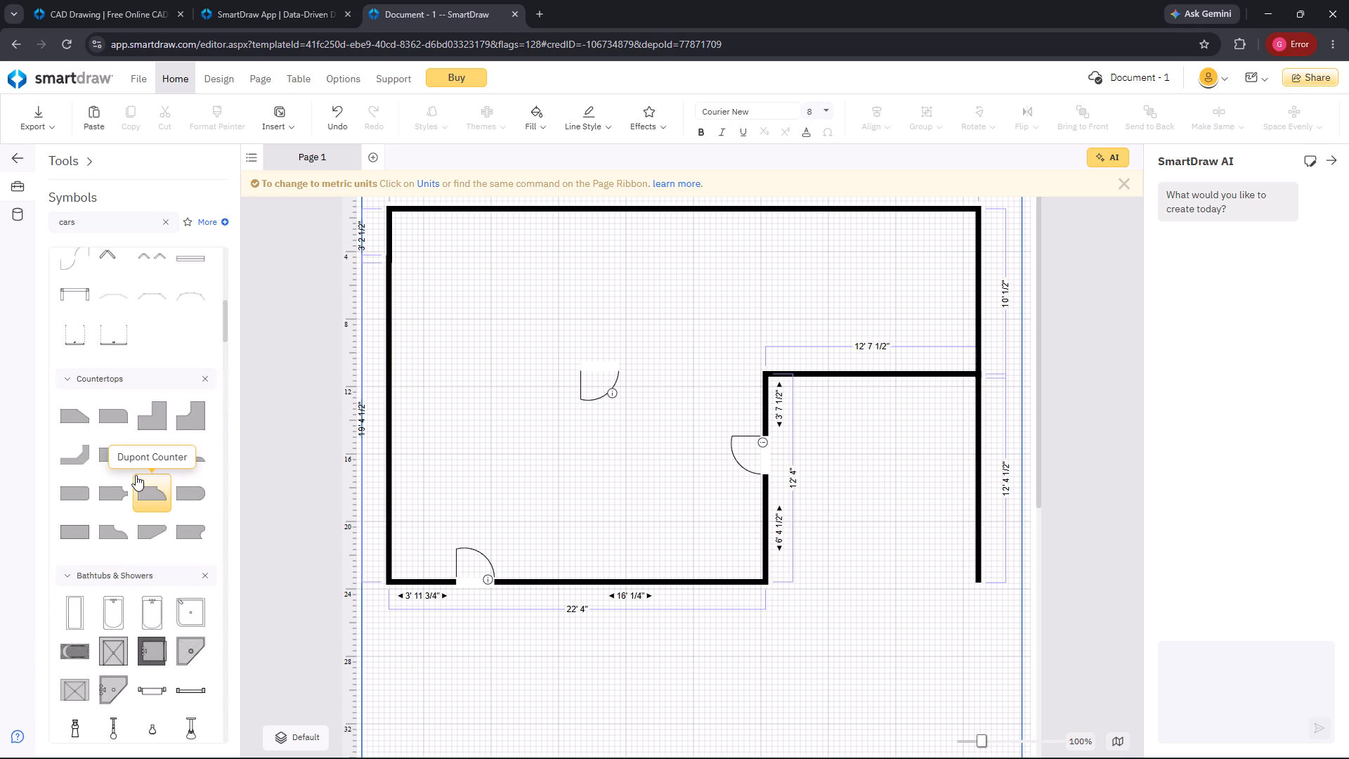
scroll(146, 465, "down", 1)
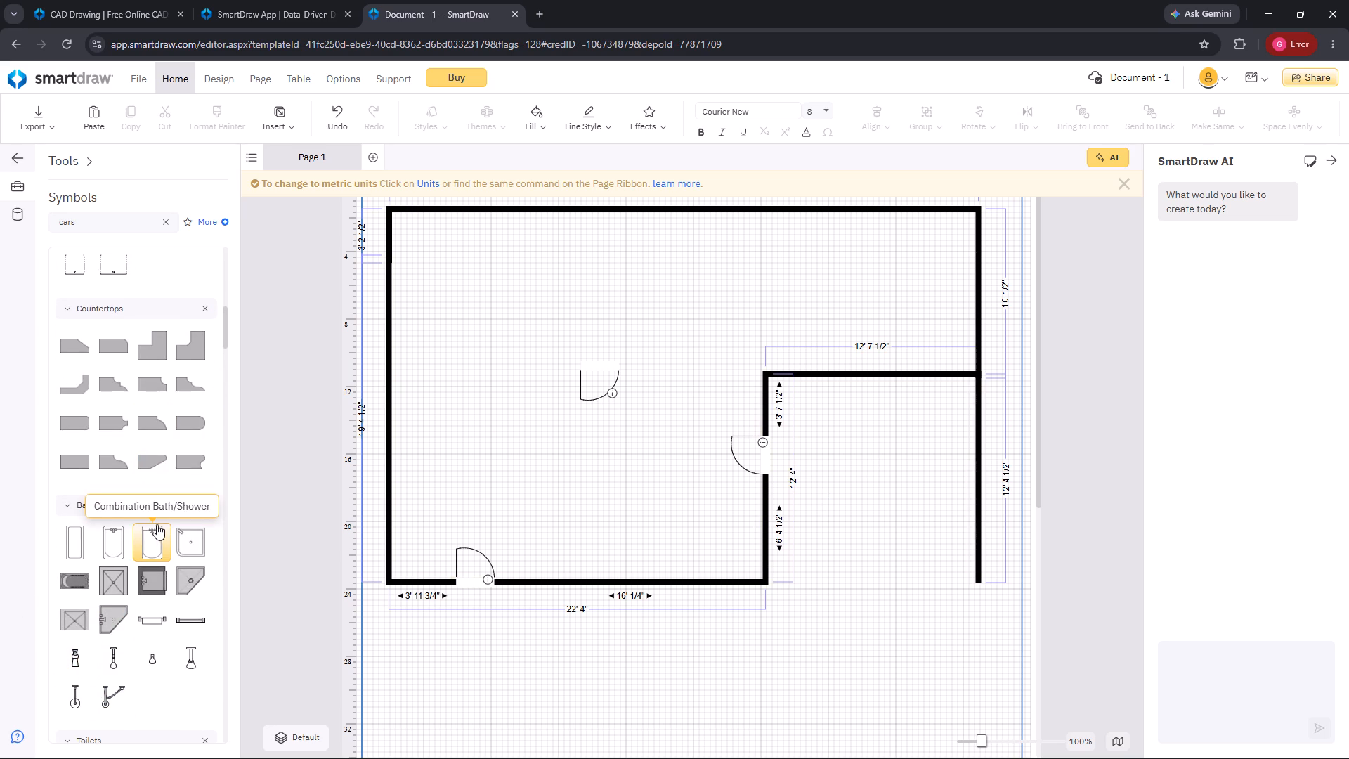
left_click_drag(123, 533, 995, 237)
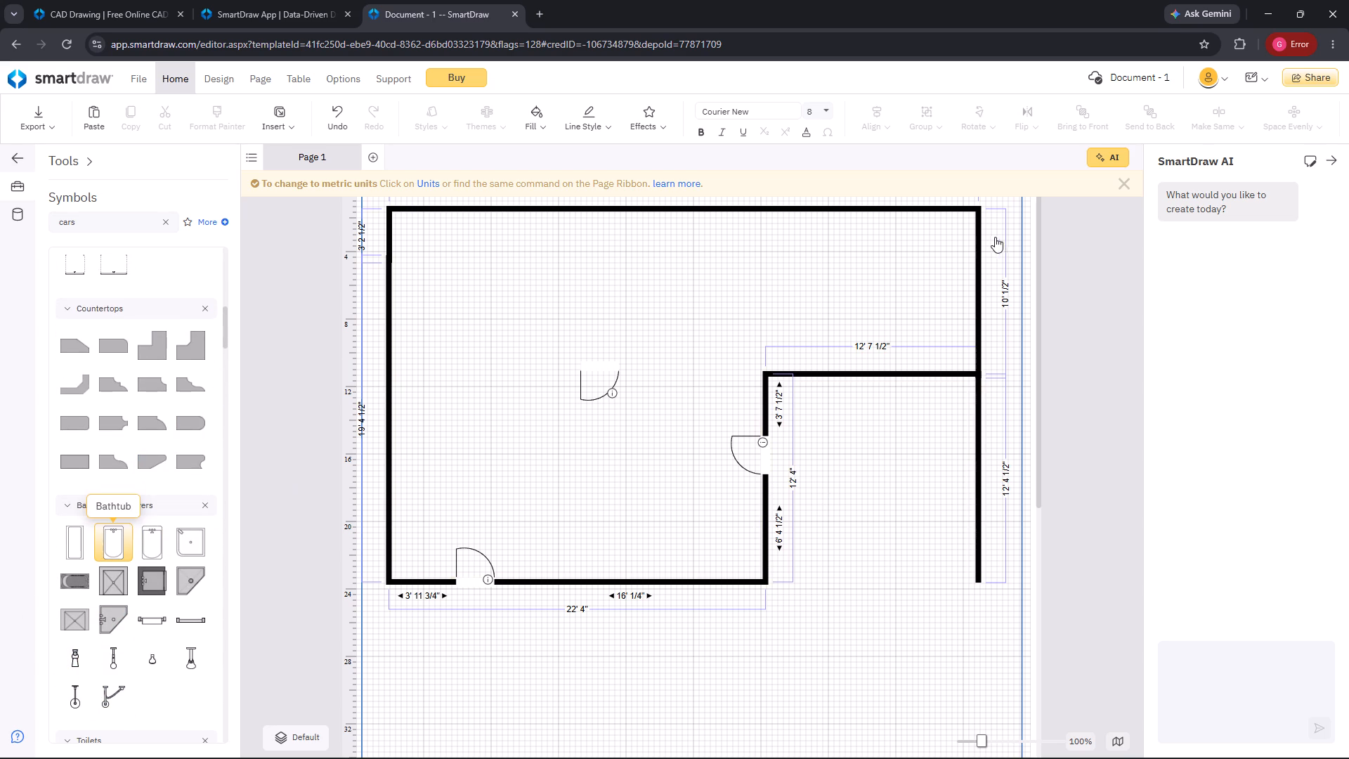
left_click_drag(995, 237, 915, 258)
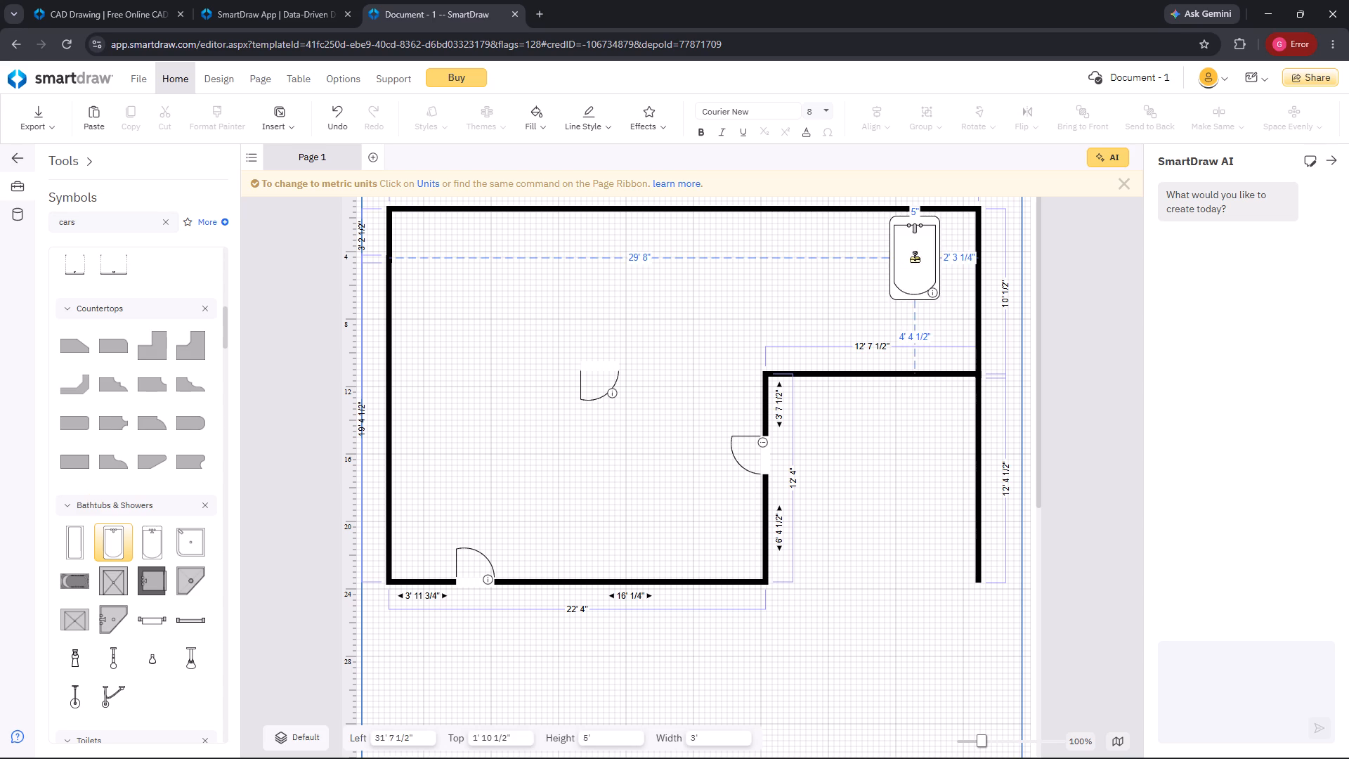
left_click_drag(915, 258, 949, 252)
Fill the bathtub with the turquoise standard color.
right_click(949, 252)
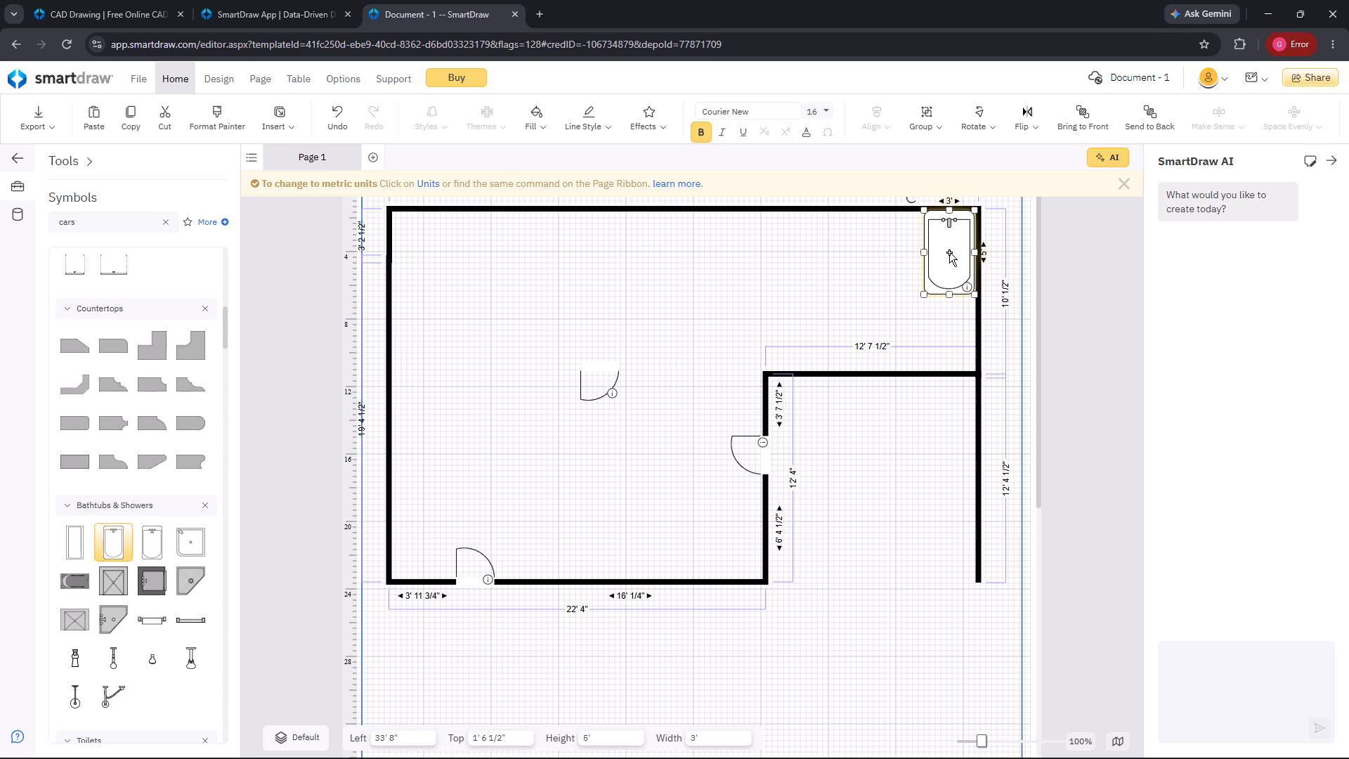
left_click(1006, 372)
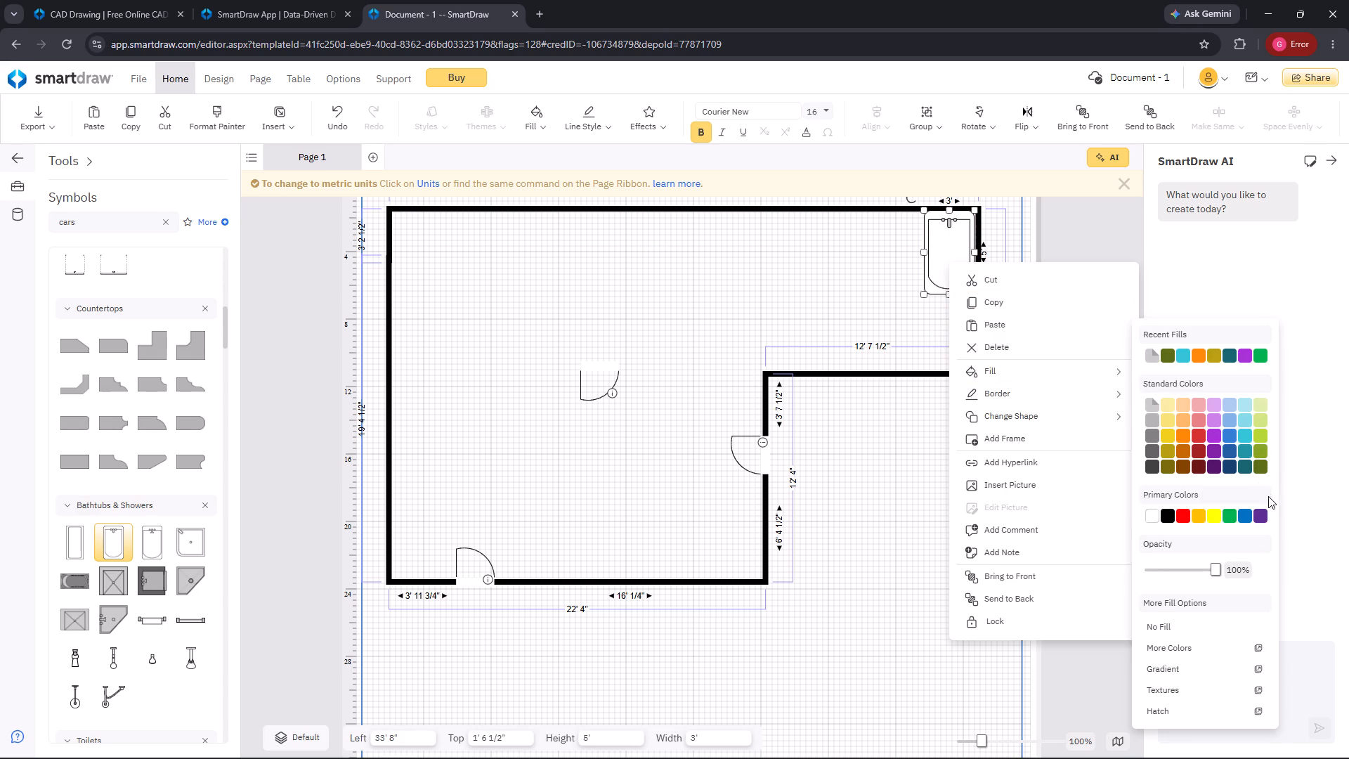
left_click(1243, 440)
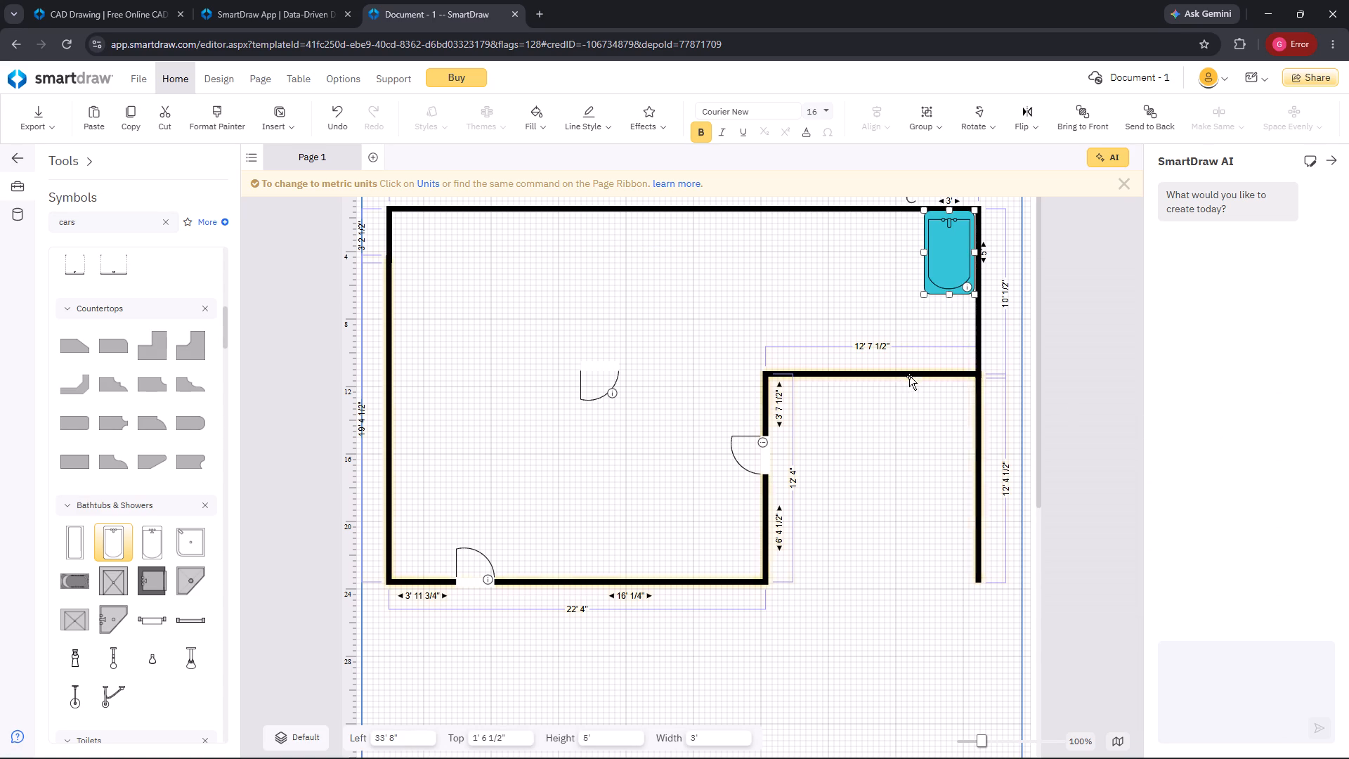
Change the bathtub's fill to the light gray recent fill and deselect it.
right_click(940, 278)
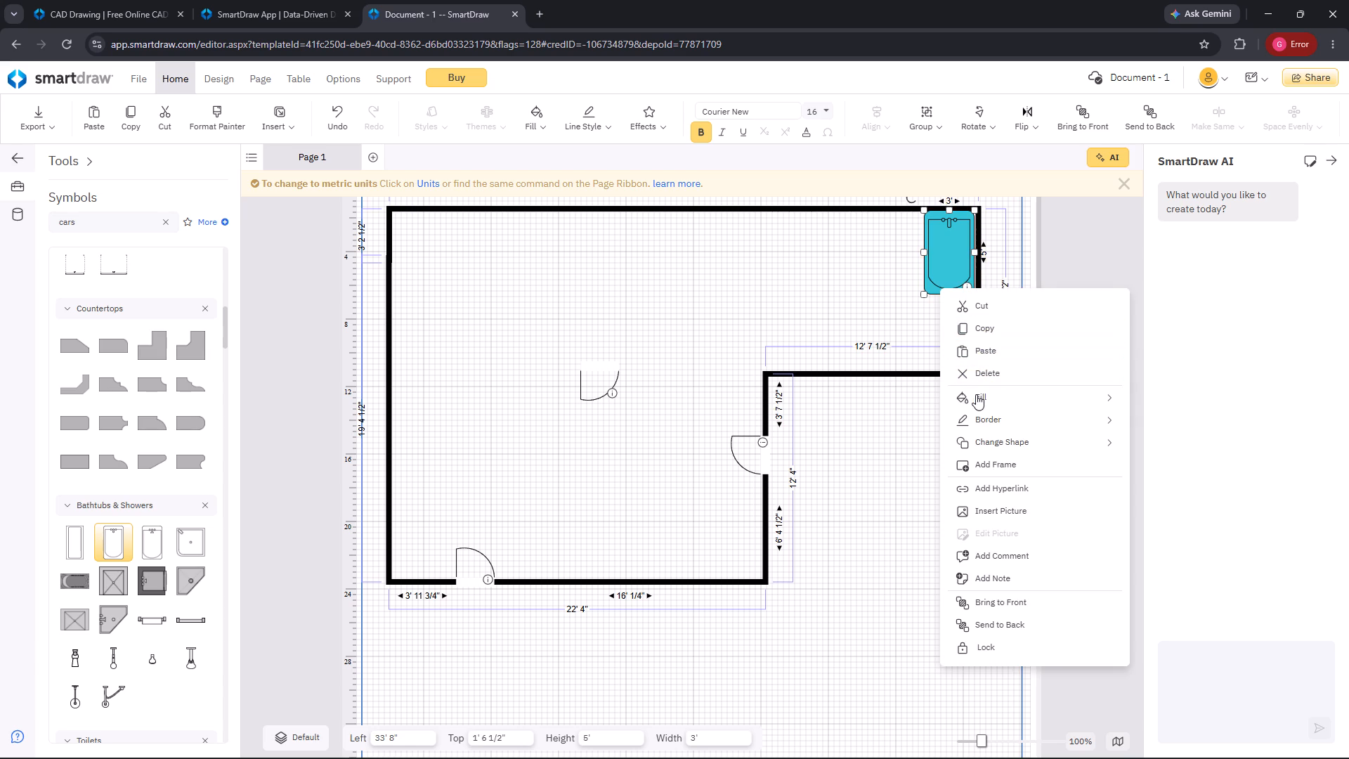
left_click(976, 394)
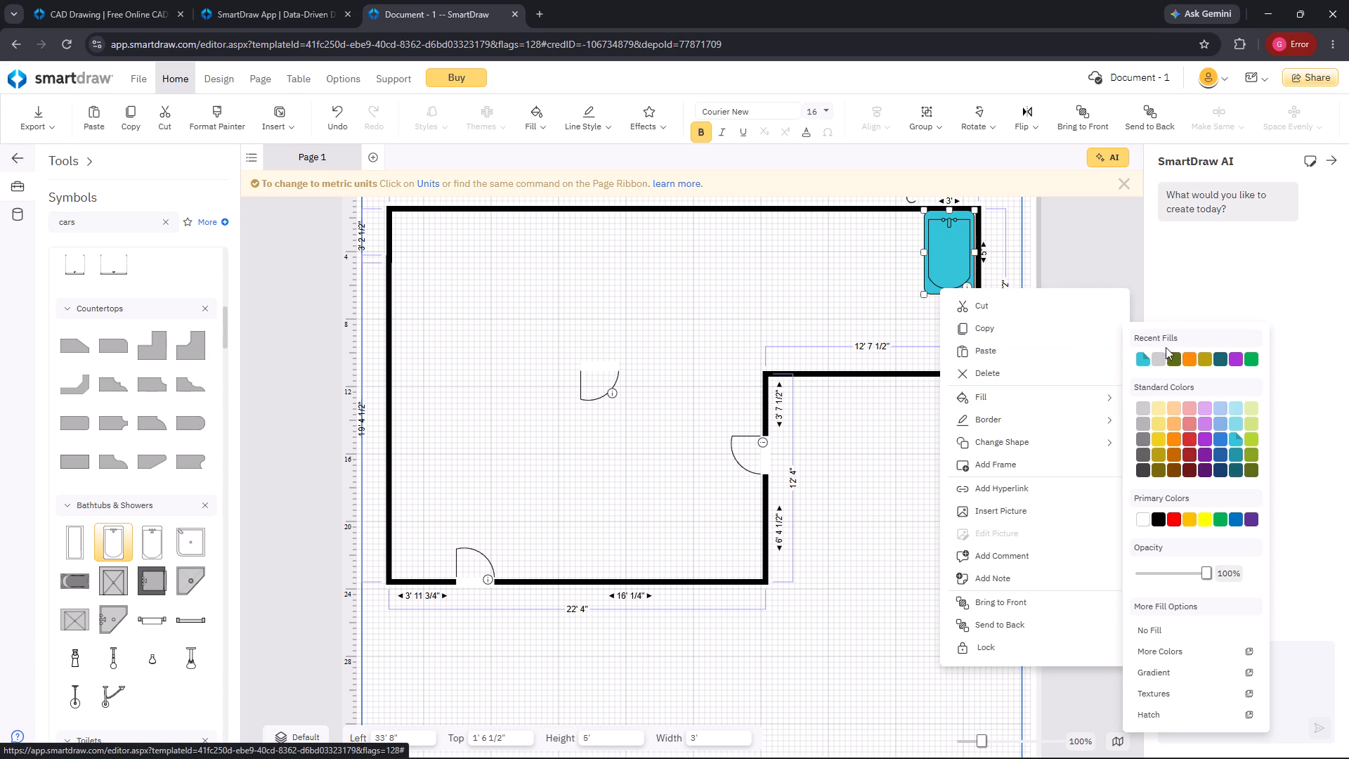
left_click(1154, 358)
left_click(849, 318)
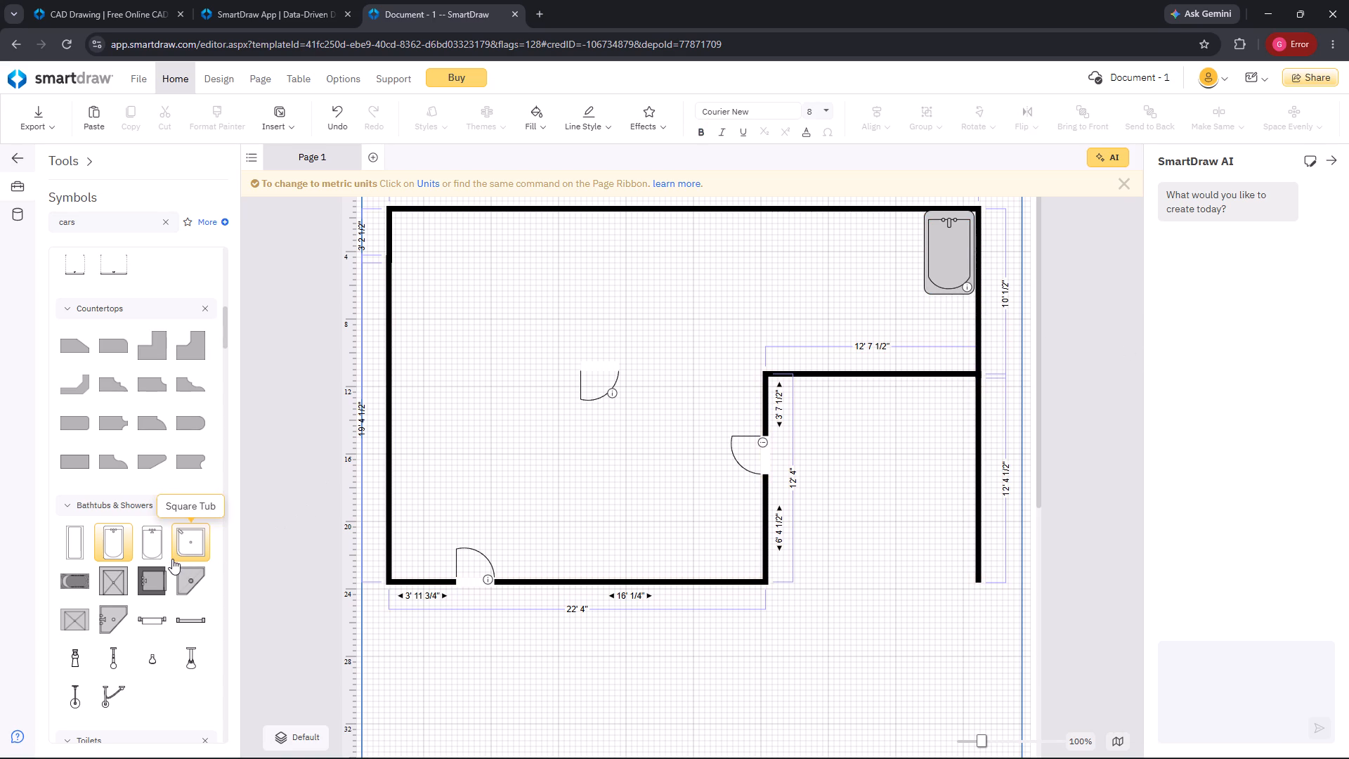
Place a 1' 4" by 2' 3" Commercial Toilet from Toilets against the upper side of the 12' 7 1/2" horizontal wall.
scroll(172, 559, "down", 3)
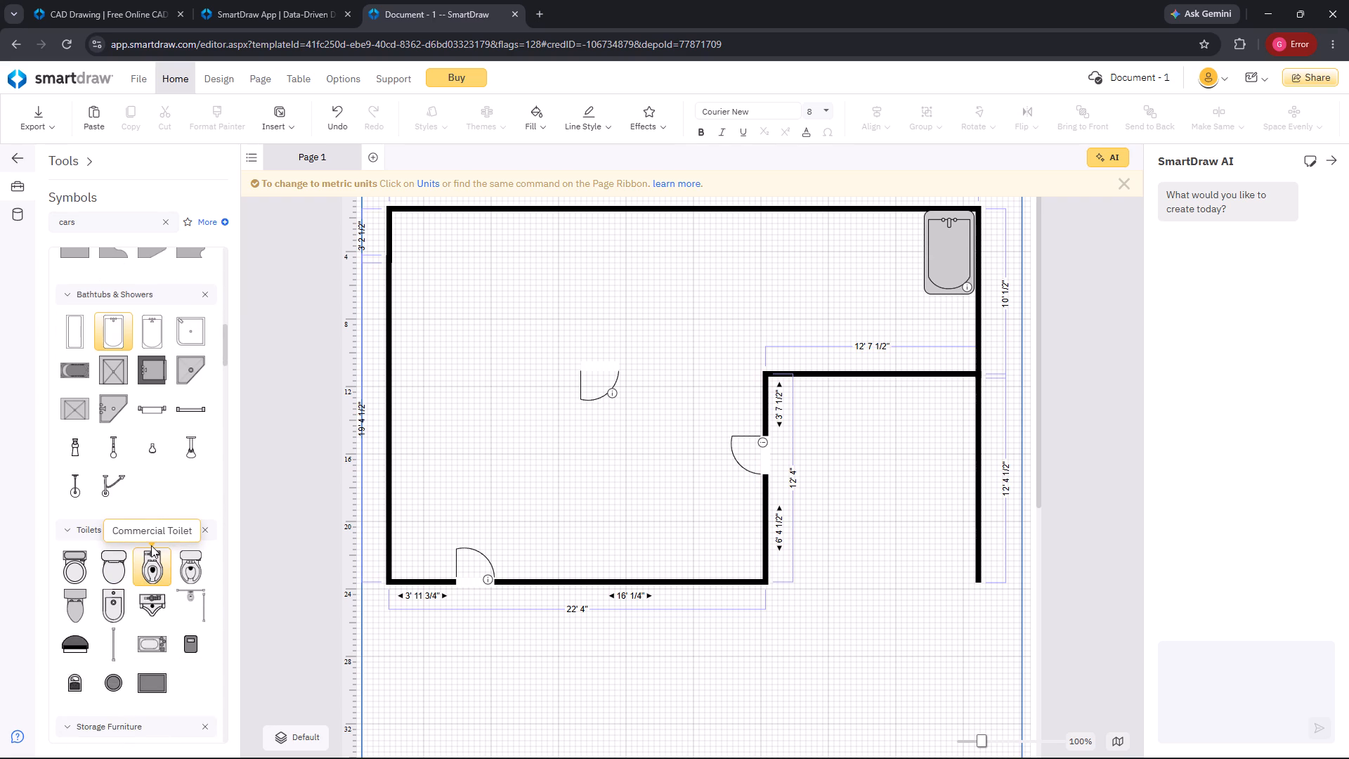
left_click_drag(152, 550, 916, 311)
right_click_drag(899, 328, 938, 299)
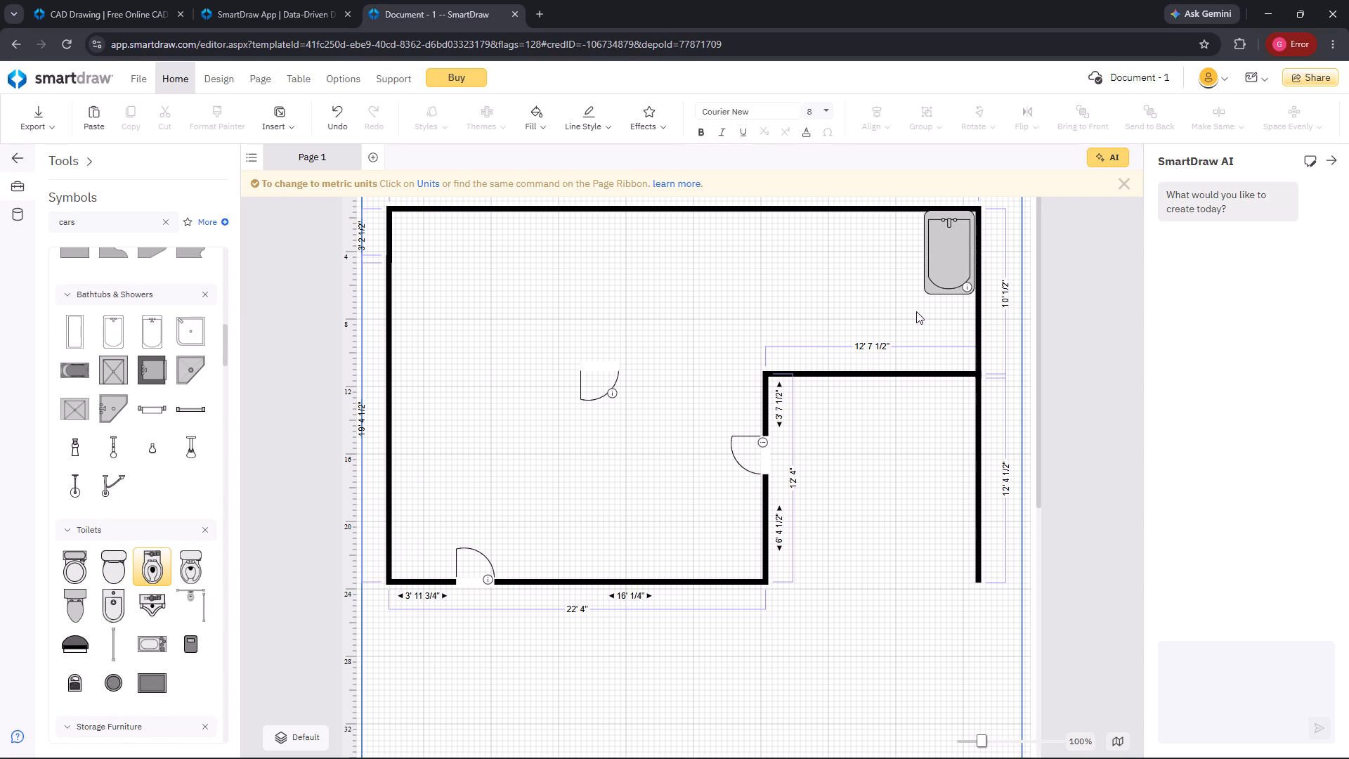
left_click_drag(916, 311, 866, 316)
left_click_drag(149, 569, 800, 311)
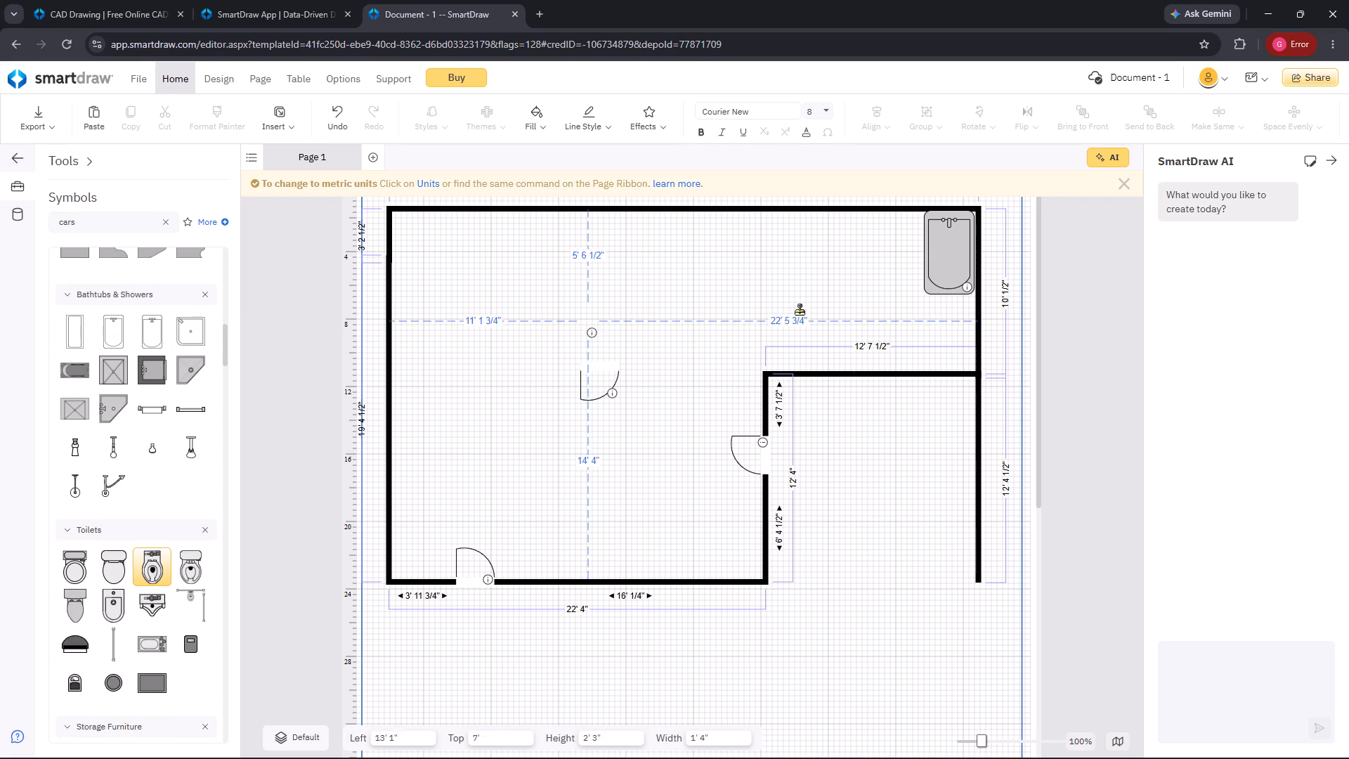
left_click_drag(800, 311, 845, 352)
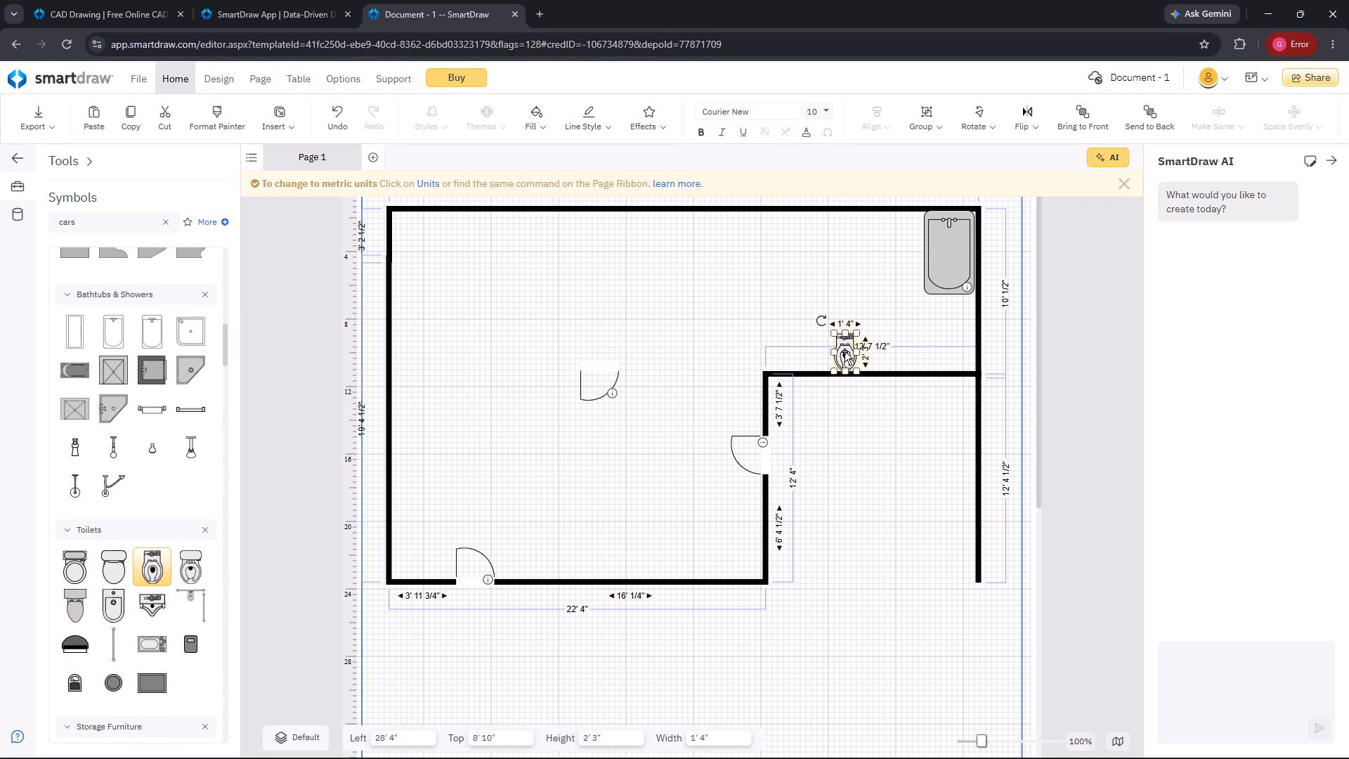
Rotate the toilet about 180° so its back faces the 12' 7 1/2" wall.
left_click_drag(830, 322, 823, 315)
left_click(848, 346)
left_click_drag(823, 320, 926, 495)
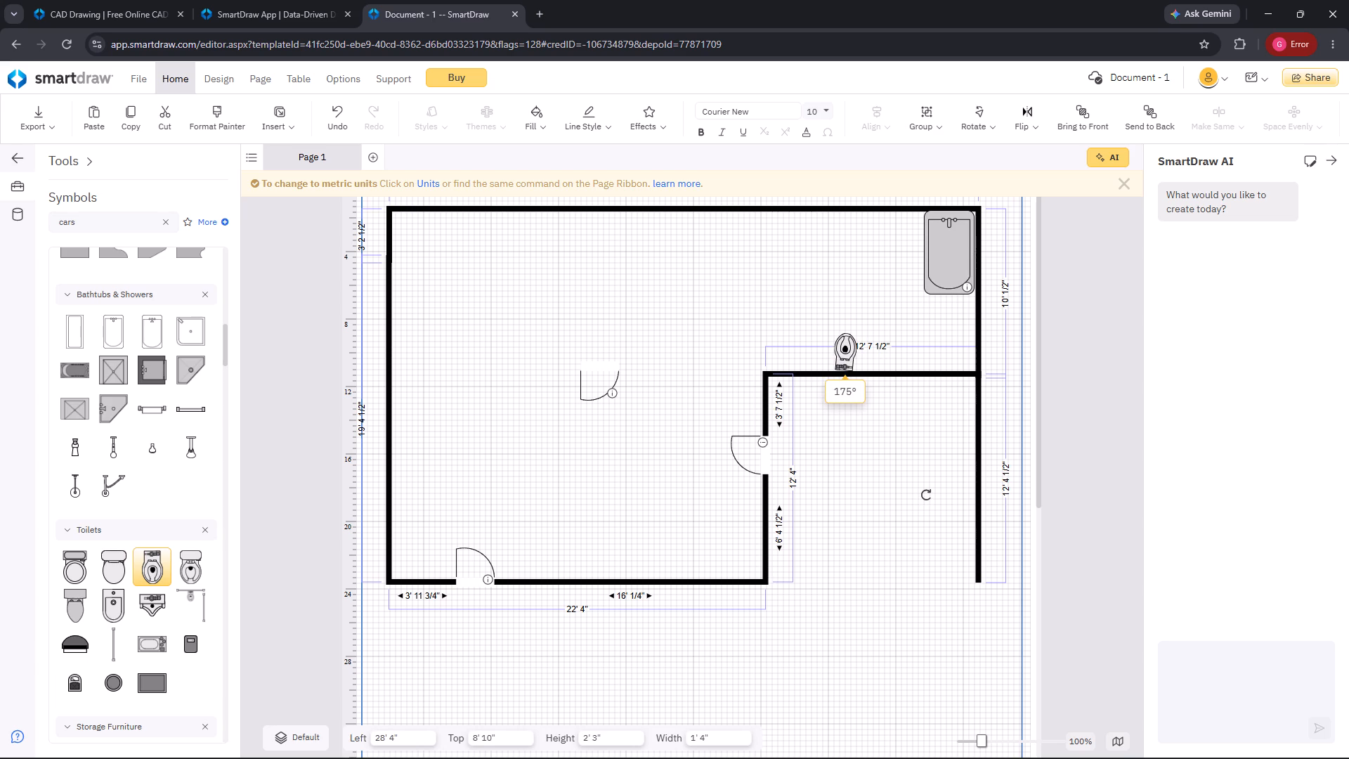
left_click_drag(926, 495, 934, 486)
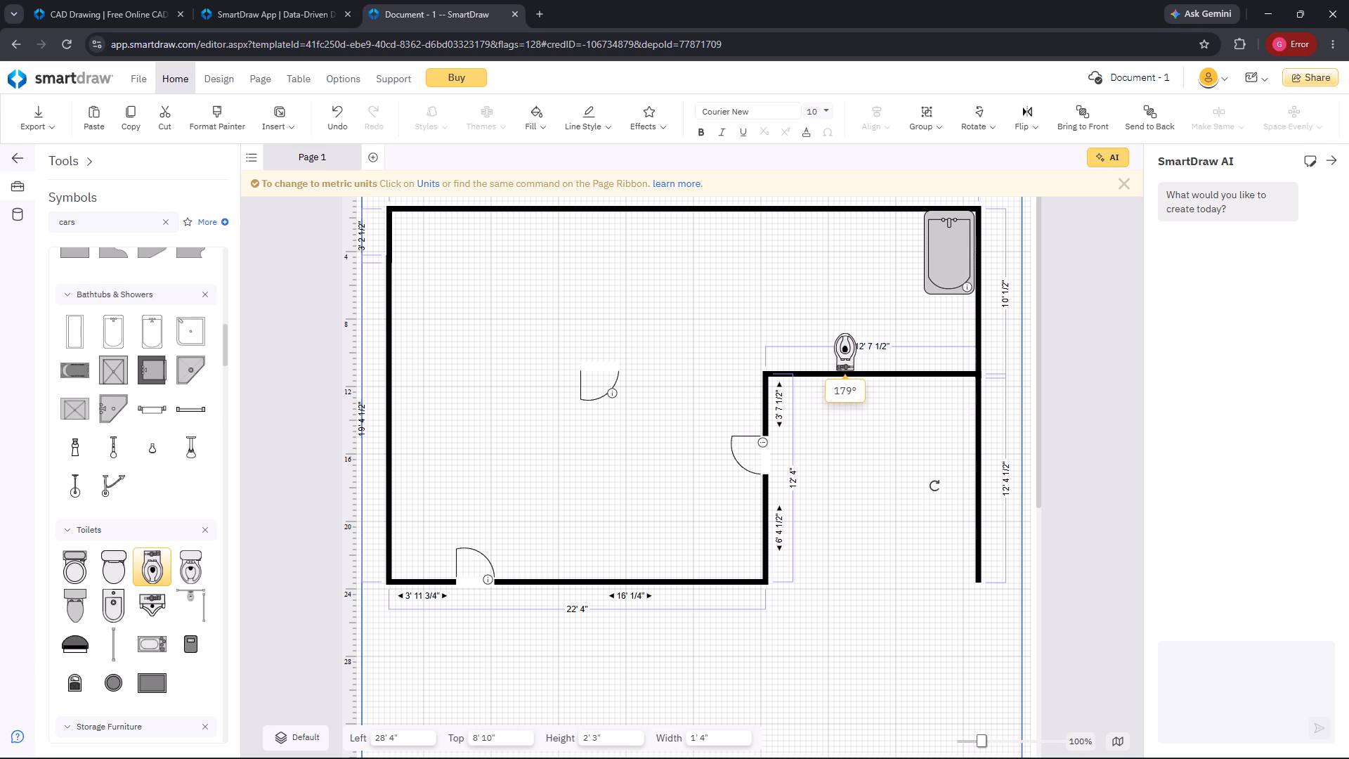
left_click_drag(934, 486, 937, 481)
left_click(916, 472)
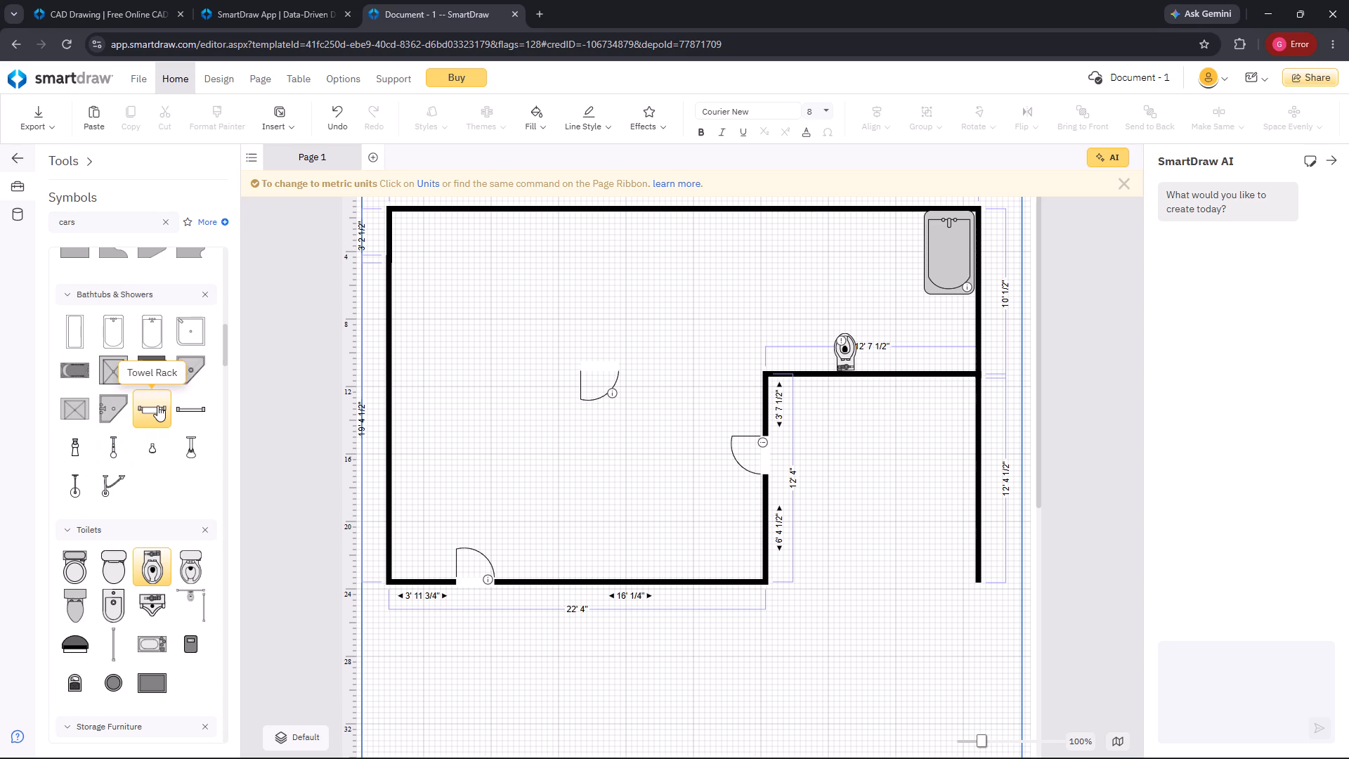
Place a 1' Trash Can/Waste Bin symbol in the main room's lower-right corner, near the 12' 4" wall.
scroll(183, 432, "down", 5)
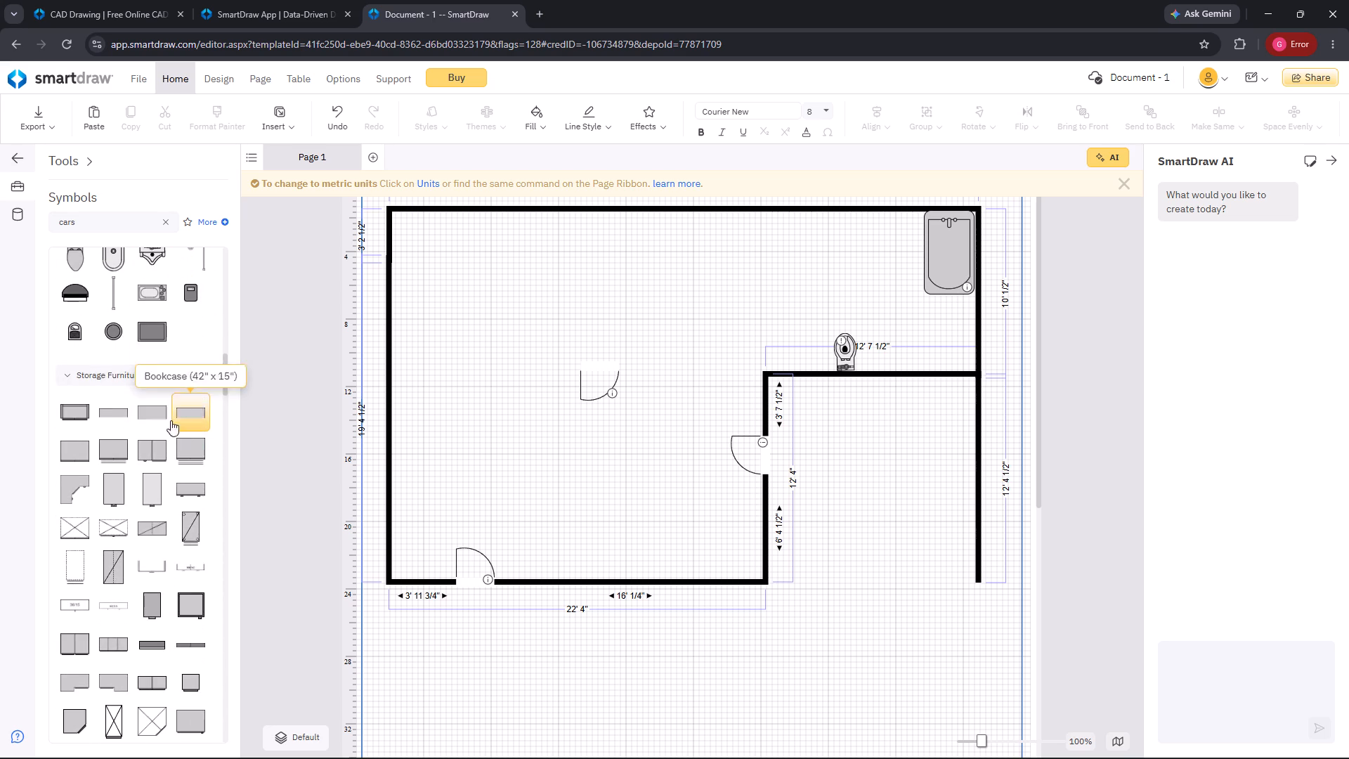
left_click_drag(110, 331, 715, 476)
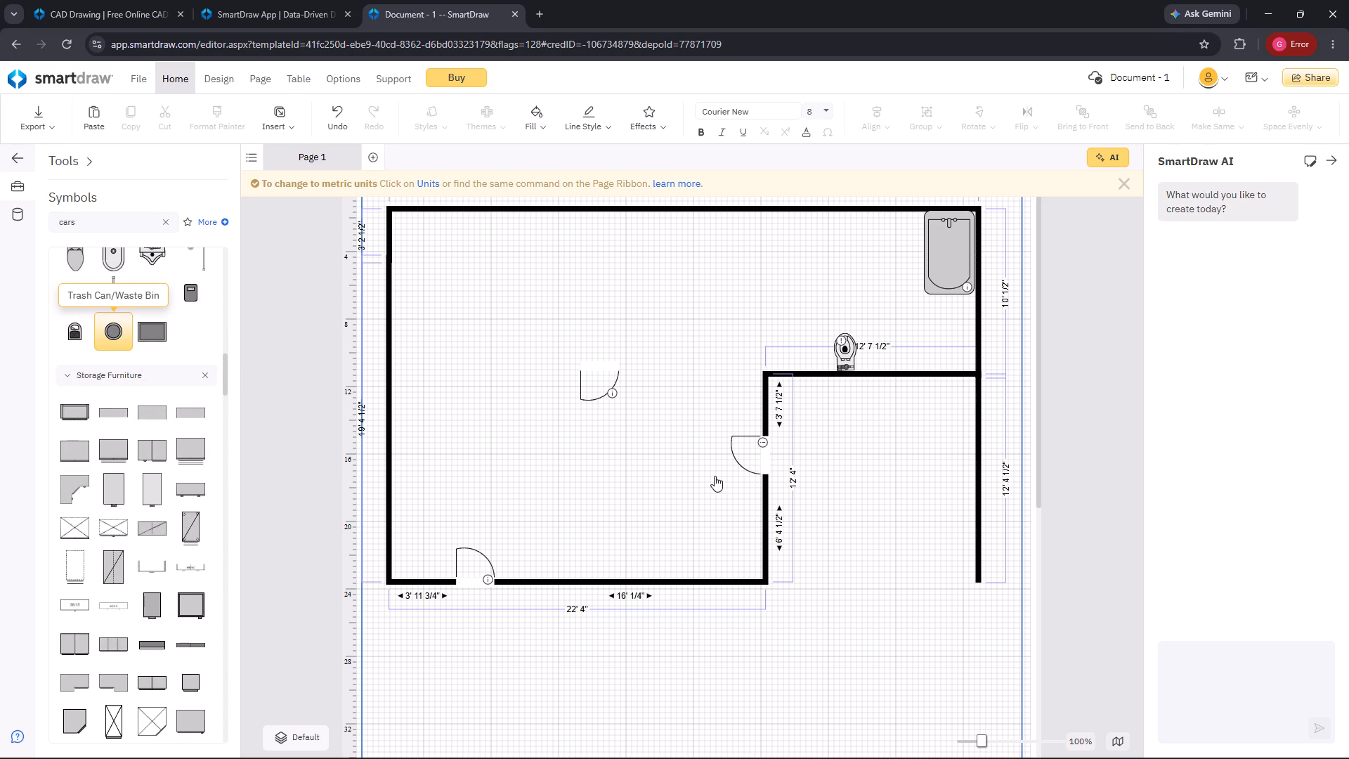
left_click_drag(715, 476, 749, 559)
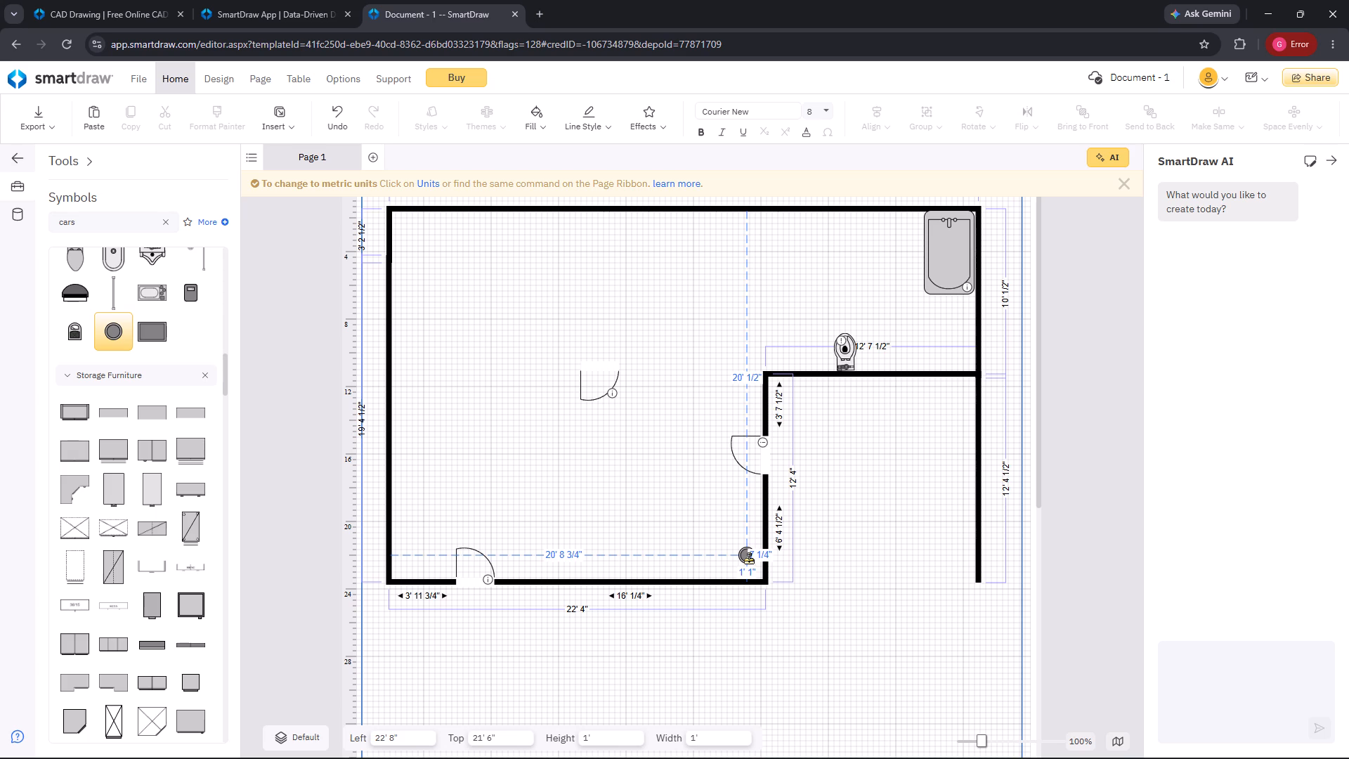
left_click_drag(749, 559, 750, 568)
left_click(908, 638)
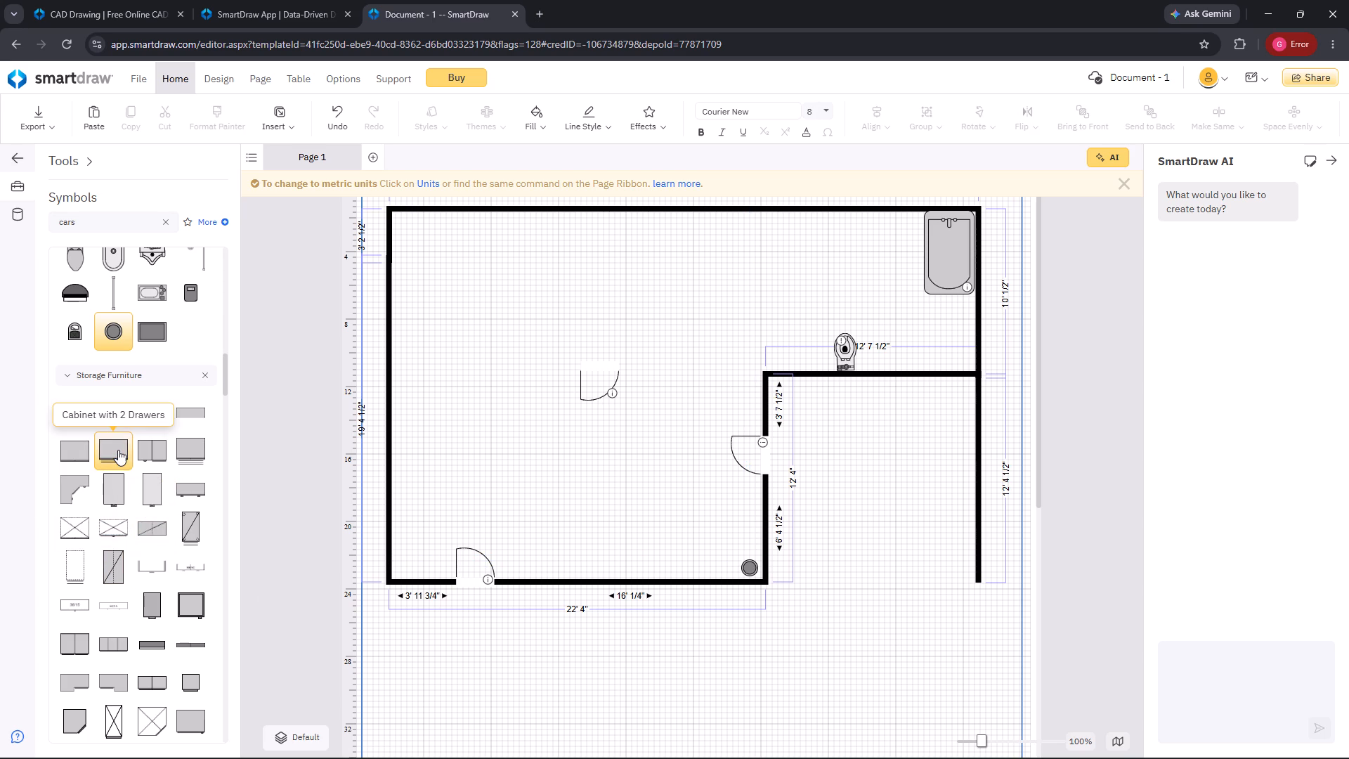
Place a 6' 8" by 12' 5" Sports Car from Cars in the open-bottomed bay, close to its right wall and just below its top wall.
scroll(118, 450, "down", 4)
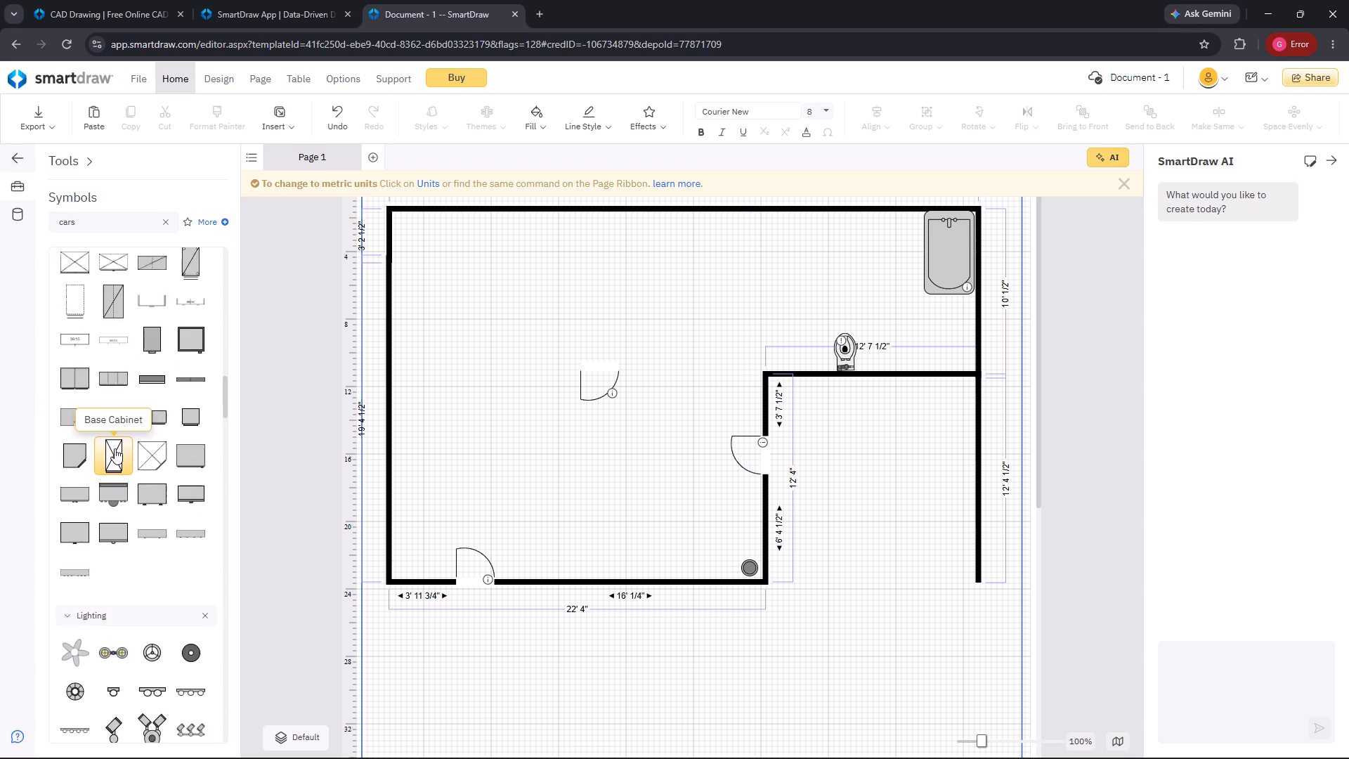
scroll(115, 448, "down", 2)
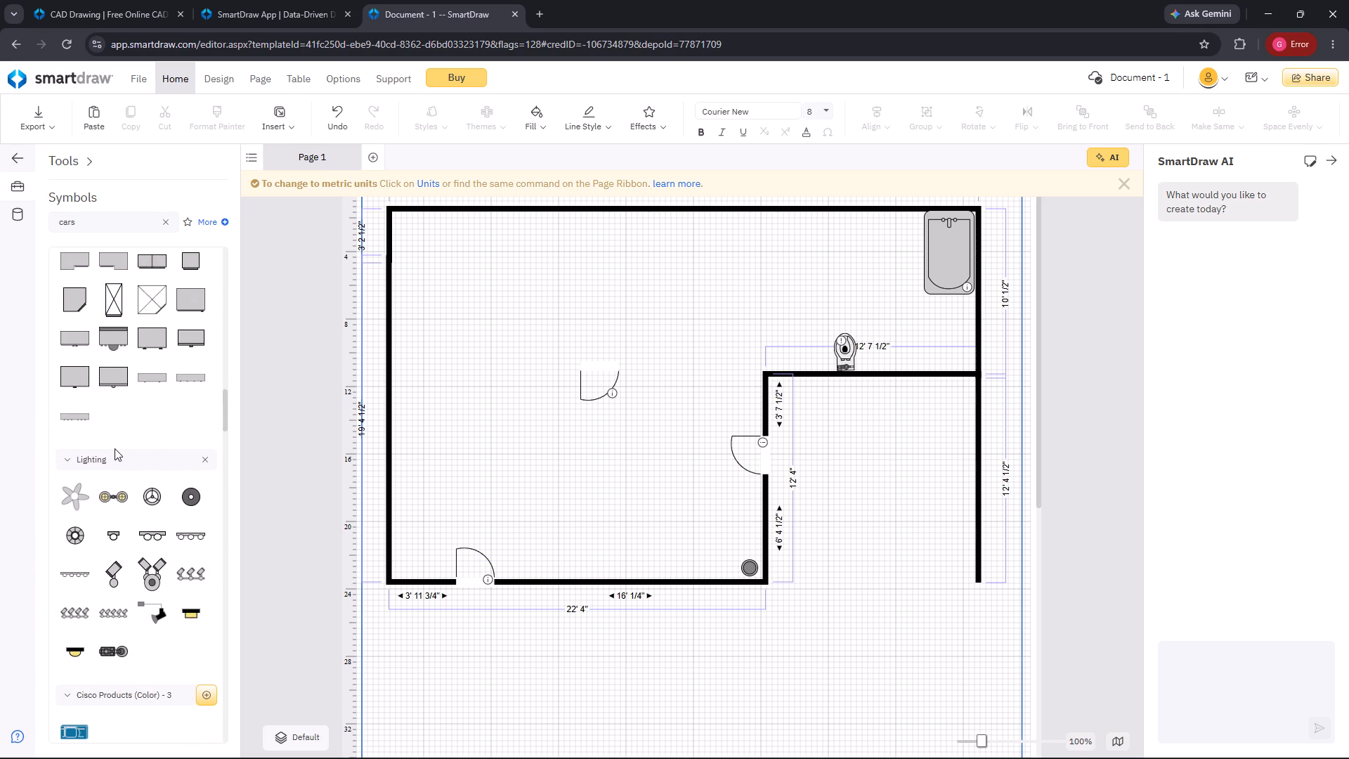
scroll(115, 448, "down", 7)
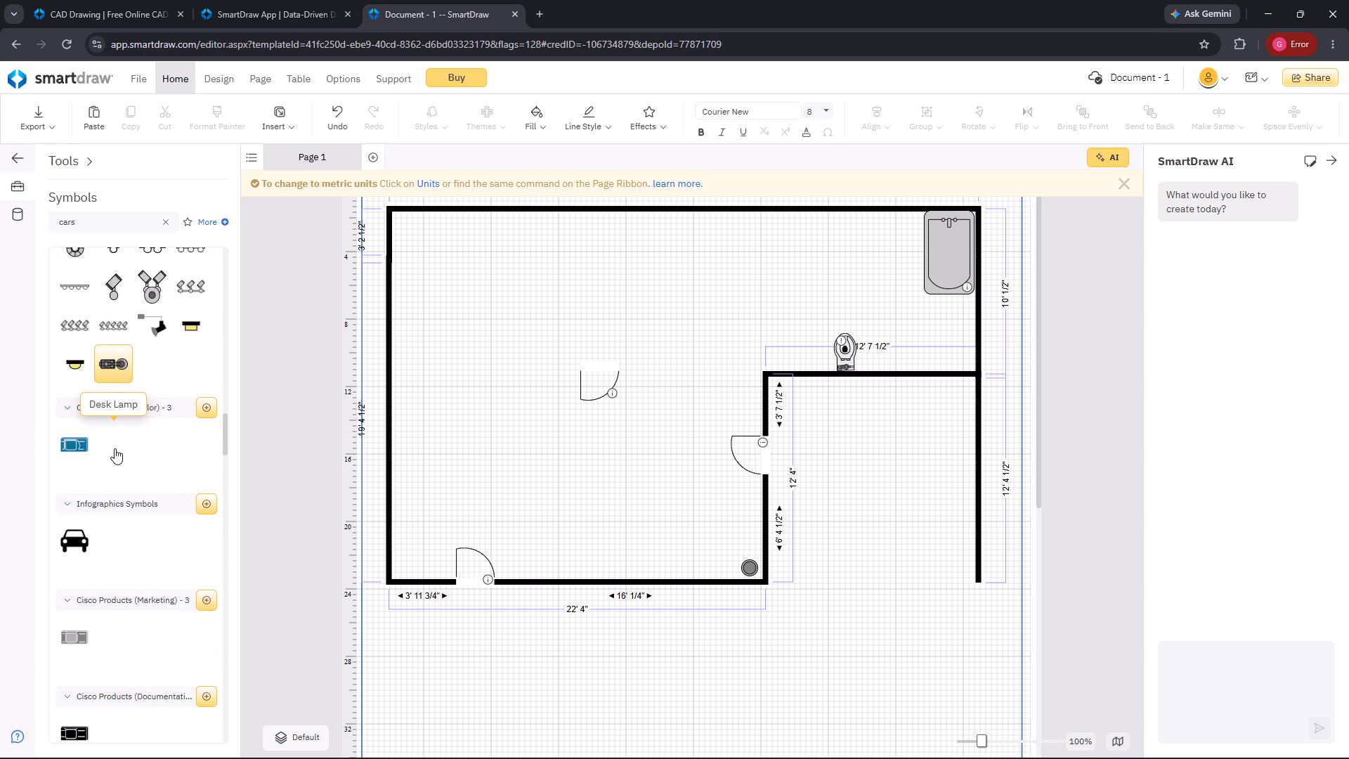
scroll(115, 448, "down", 6)
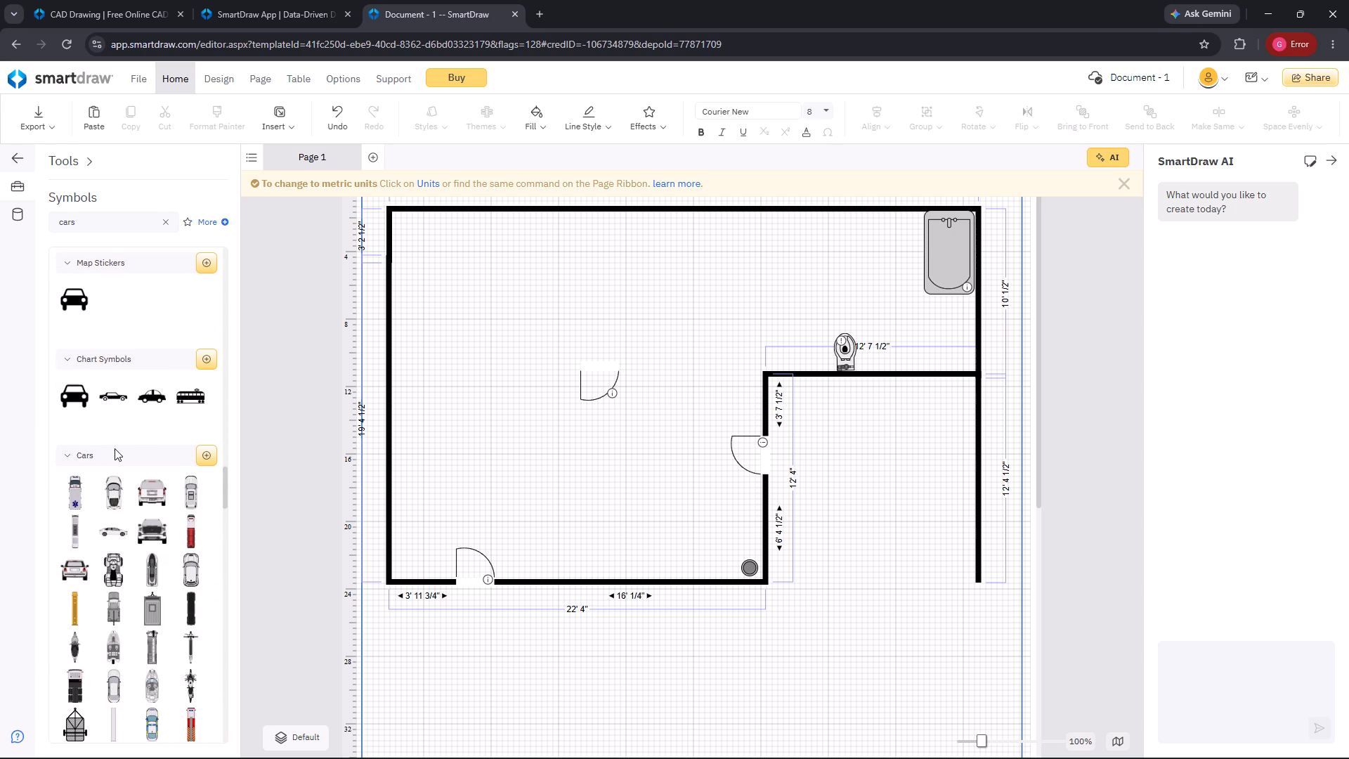
scroll(92, 497, "down", 3)
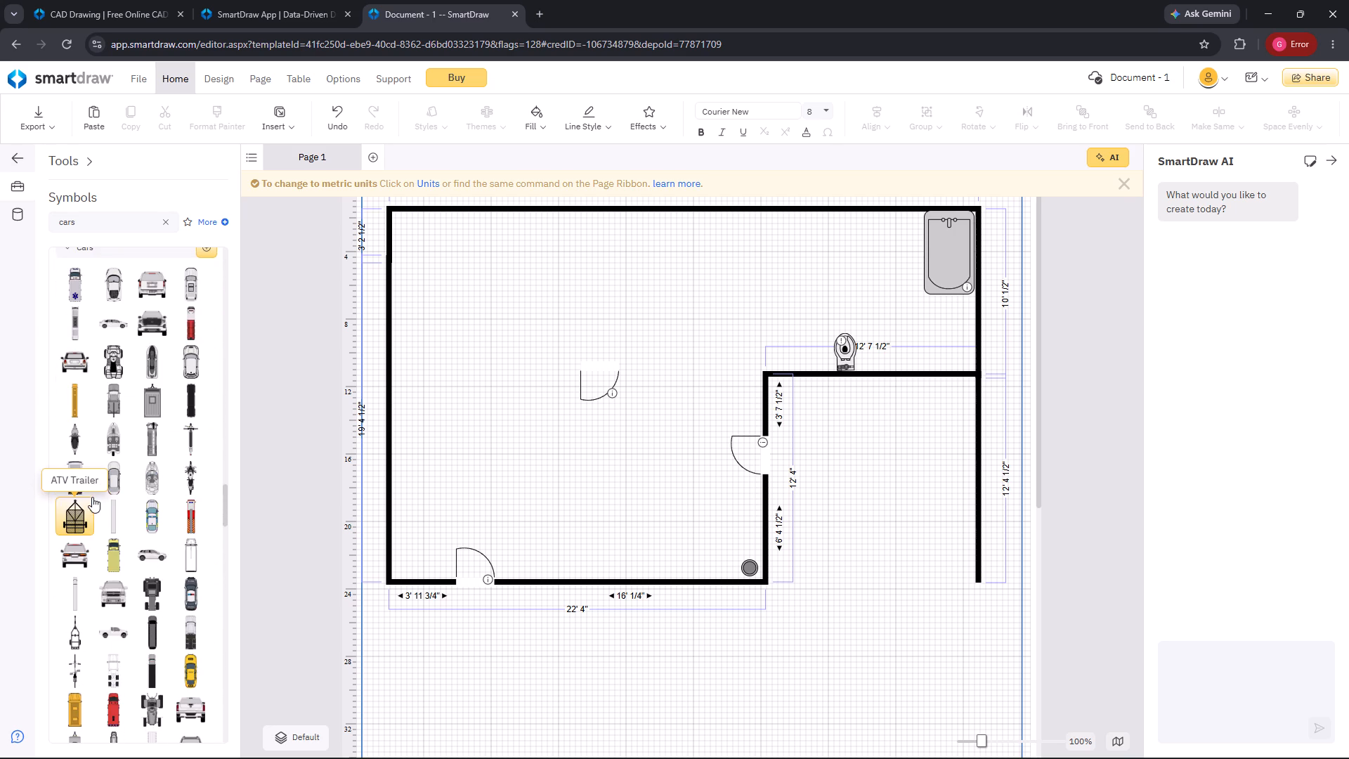
scroll(93, 436, "up", 1)
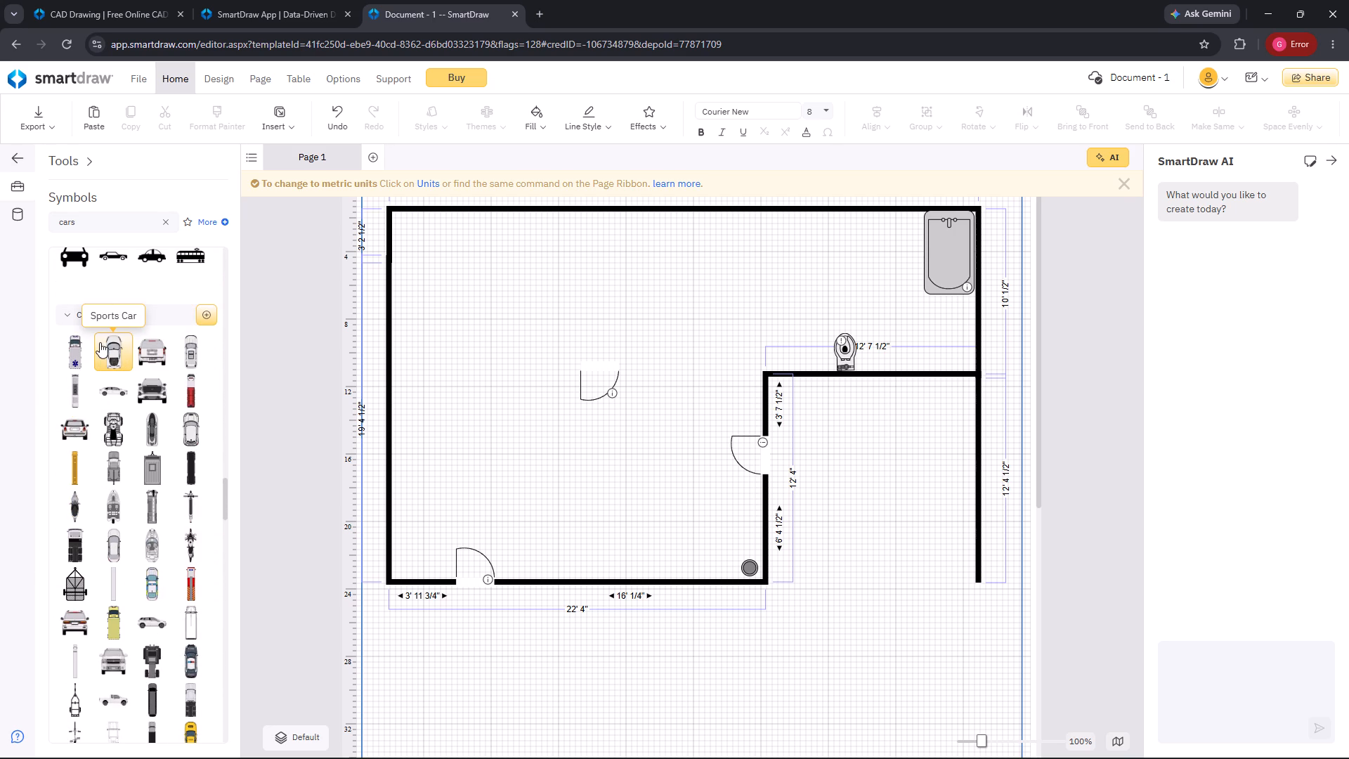
left_click_drag(104, 344, 1043, 520)
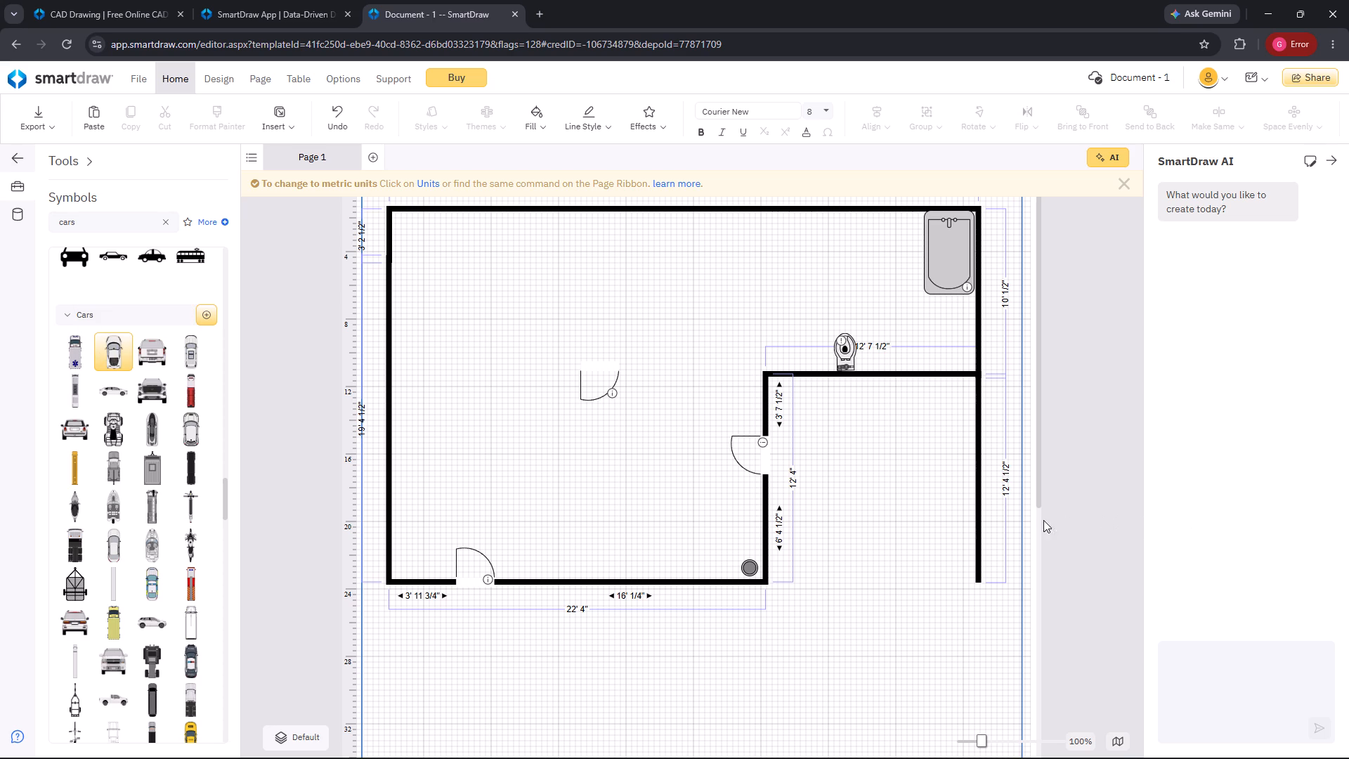
left_click_drag(1043, 520, 884, 489)
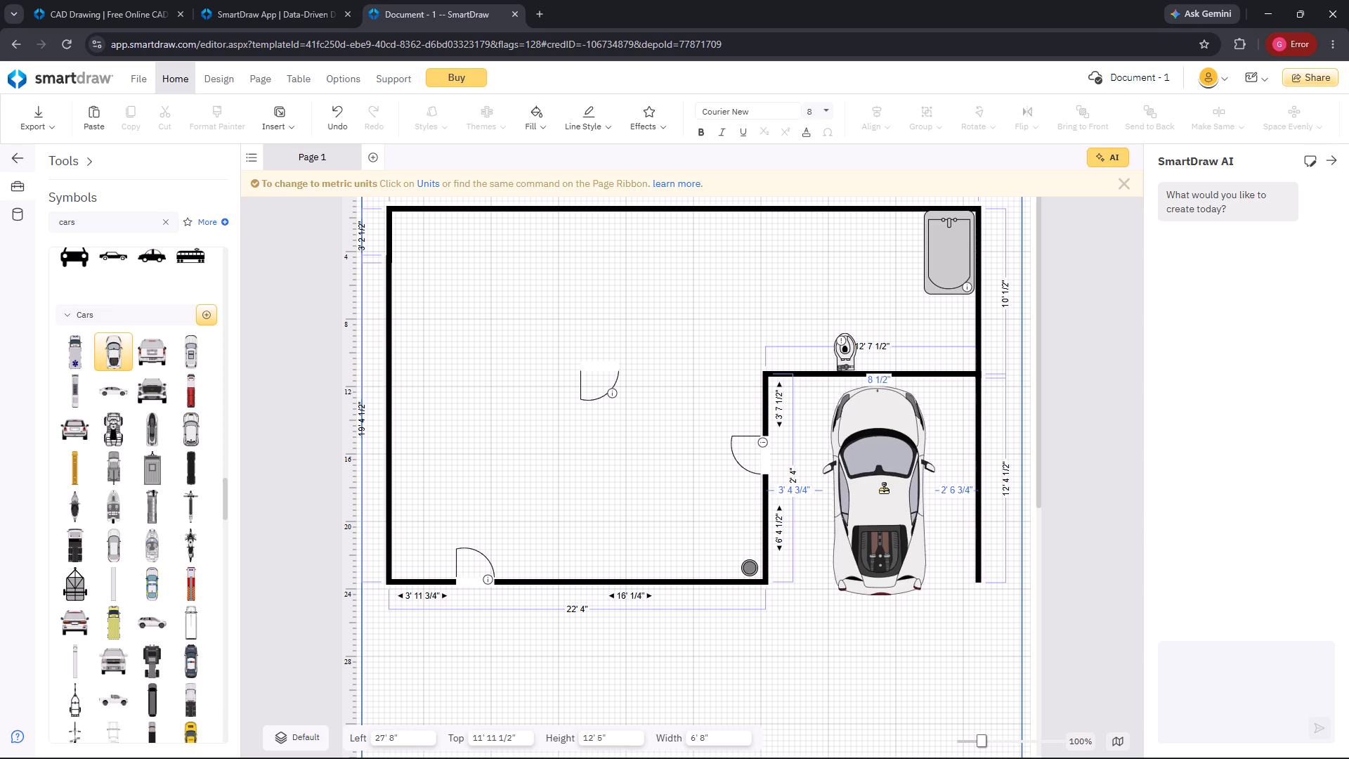
left_click_drag(884, 489, 914, 489)
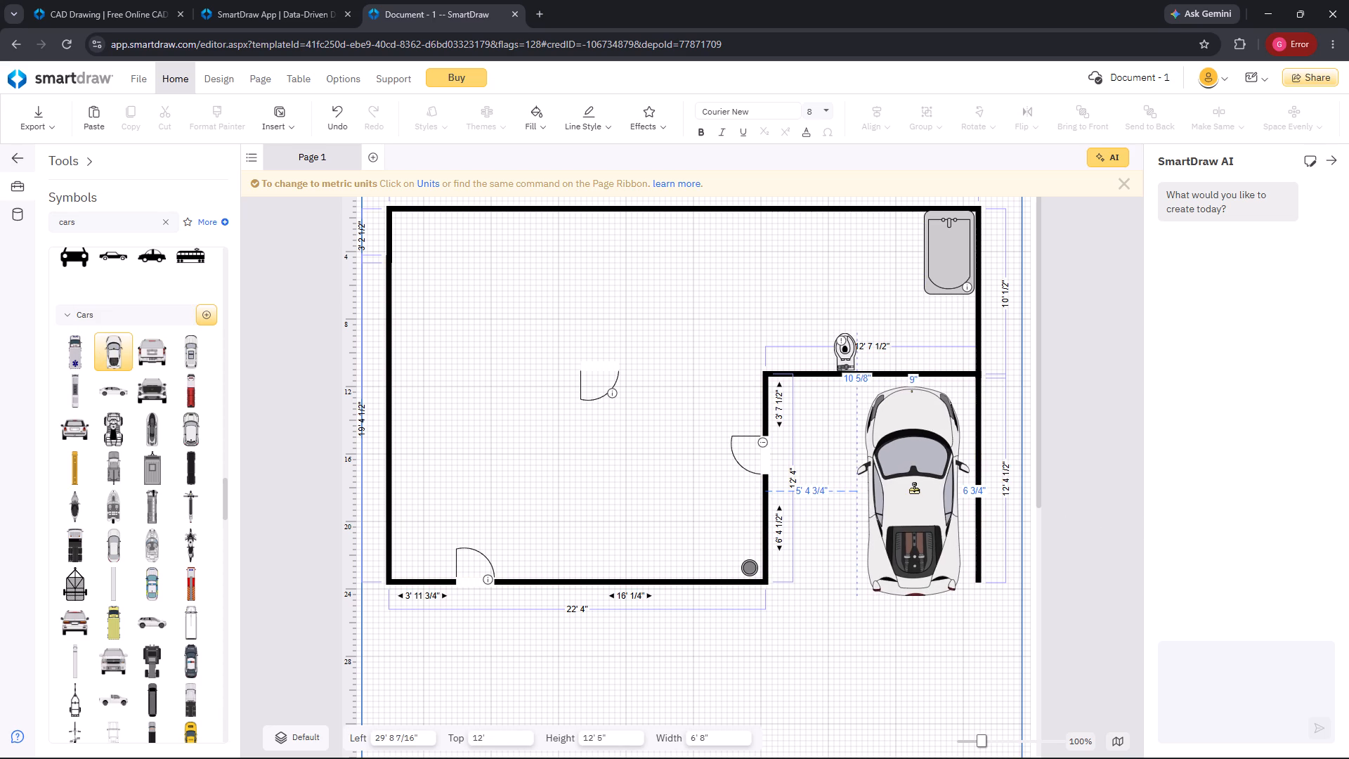
left_click_drag(914, 489, 920, 489)
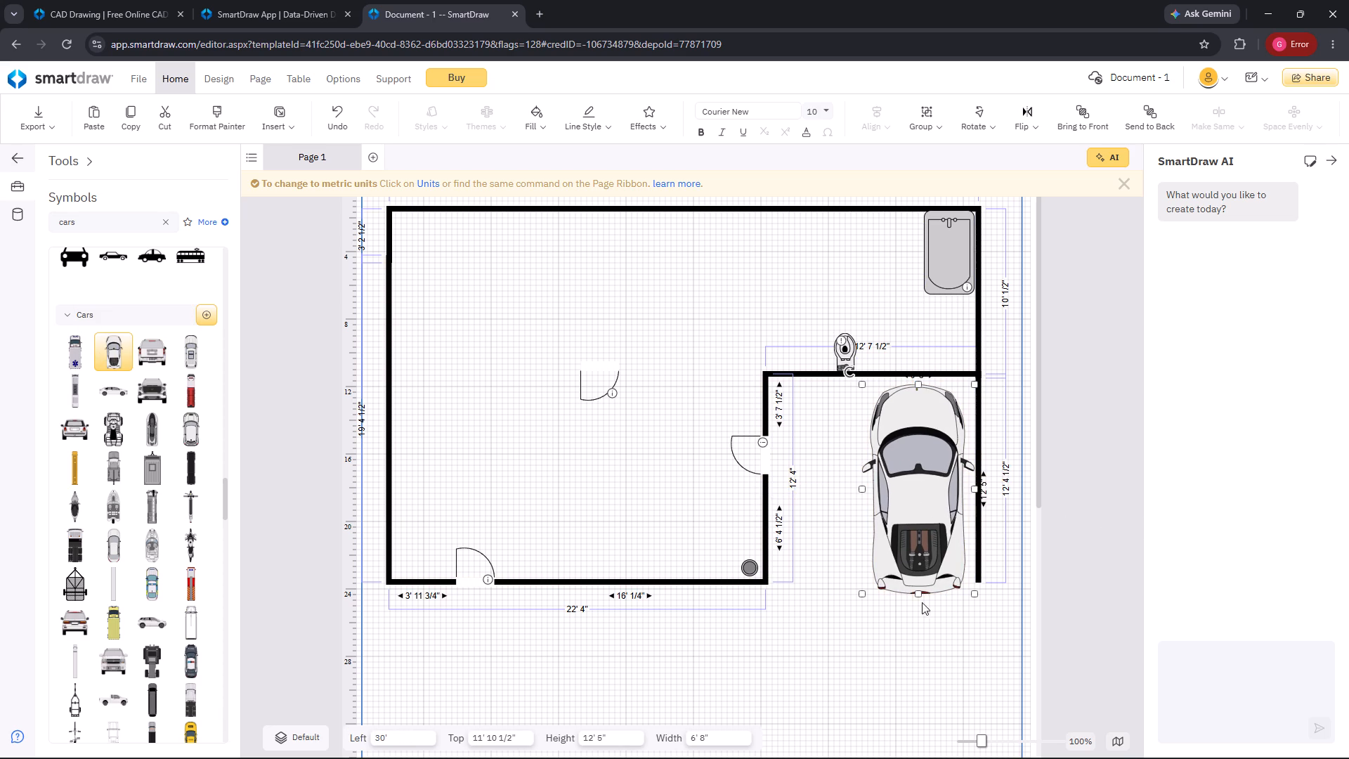
left_click(827, 544)
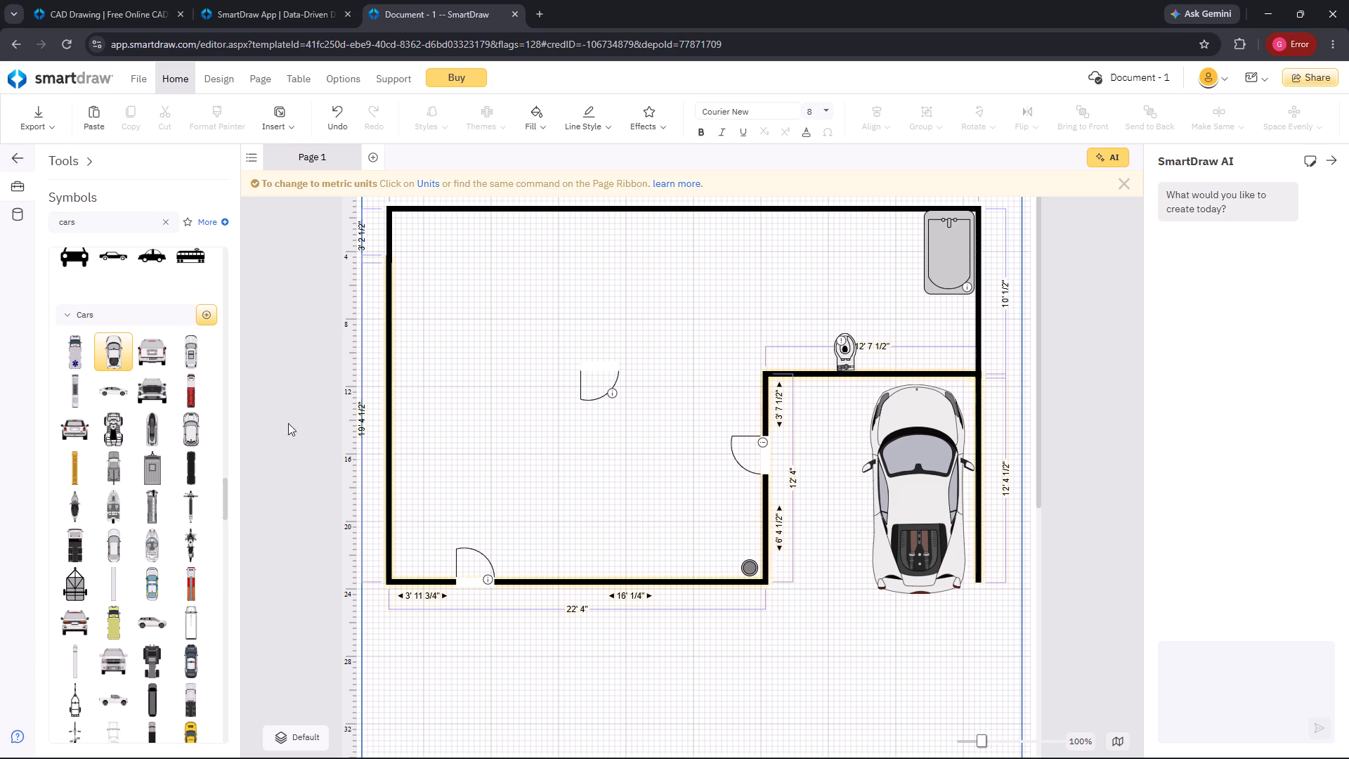
Place the 6' 8" by 16' 5" white roof-rail car from Cars outside, below the 22' 4" wall, at about 14' 9" left and 24' 11 1/2" top.
left_click_drag(188, 351, 796, 469)
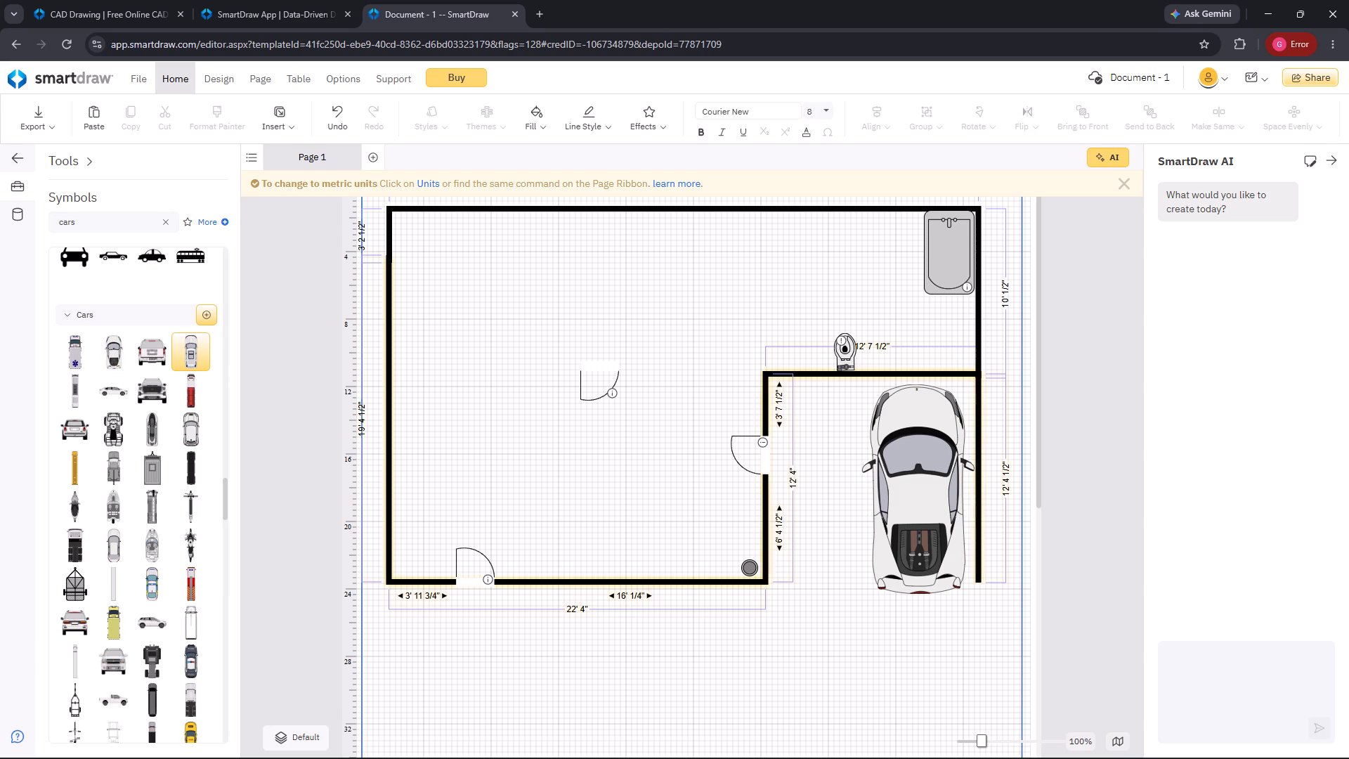
left_click_drag(796, 469, 813, 479)
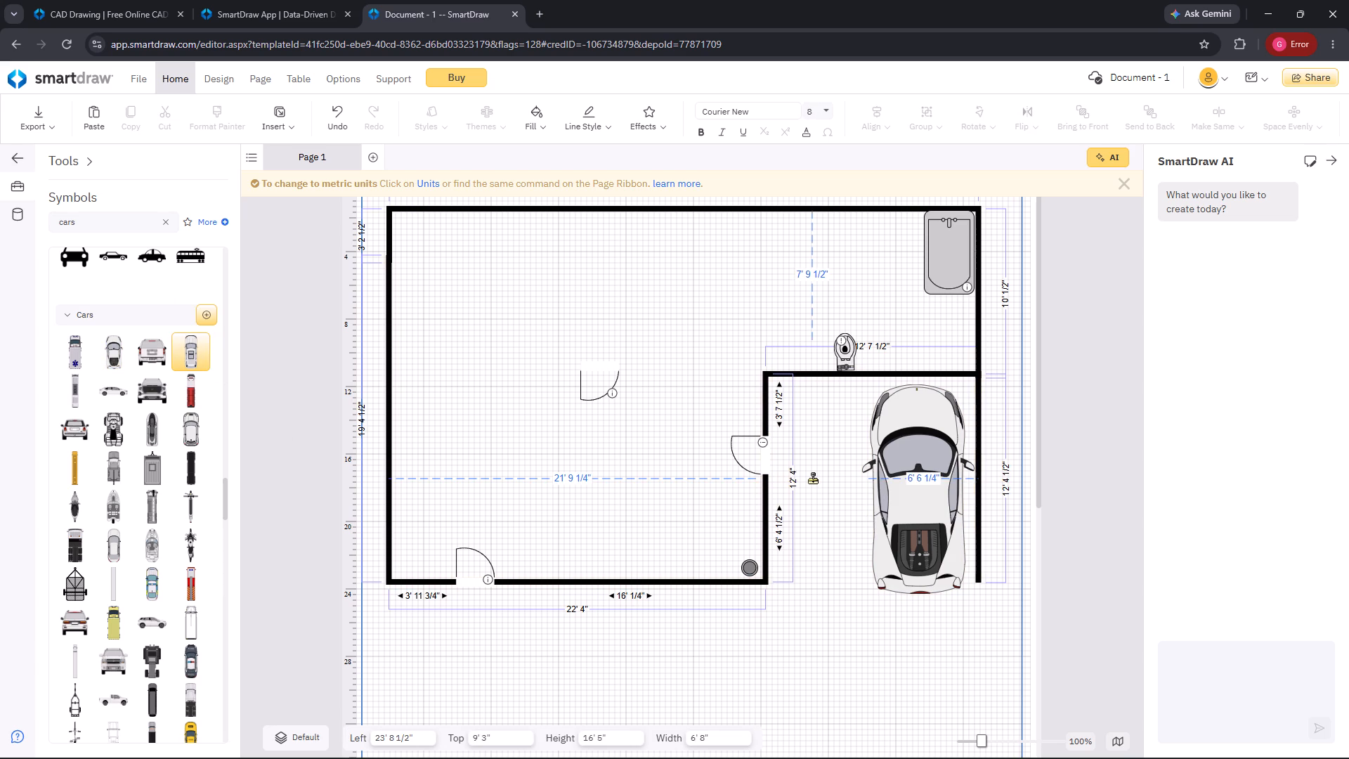
left_click_drag(813, 479, 728, 634)
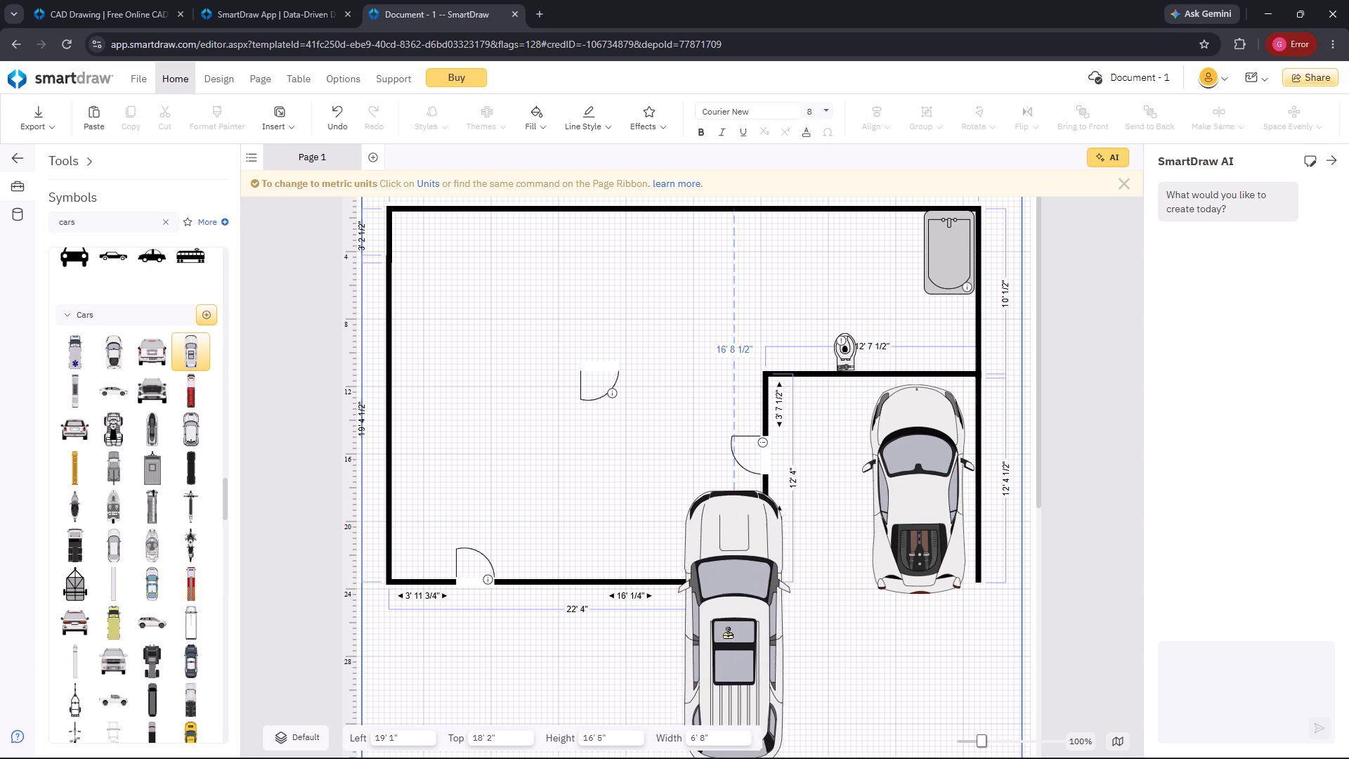
left_click_drag(728, 634, 559, 605)
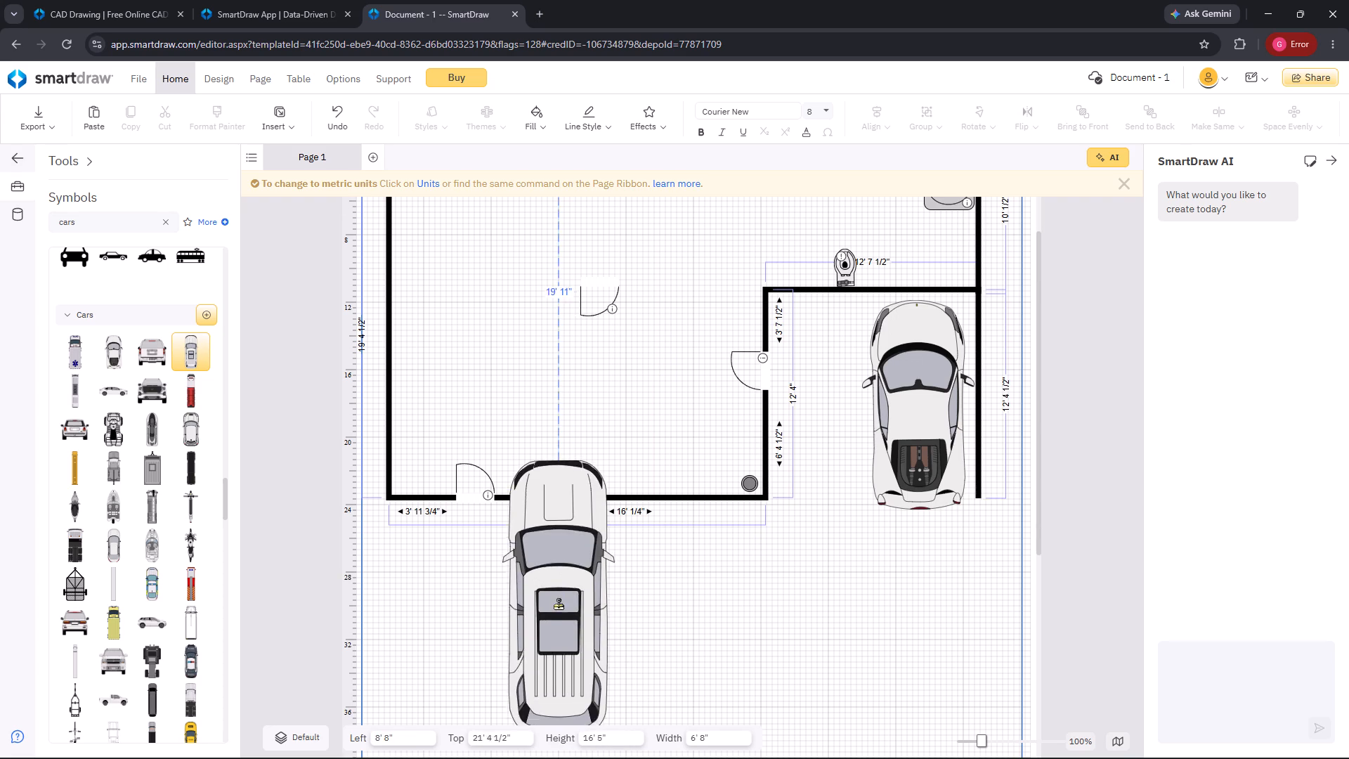
left_click_drag(559, 605, 661, 659)
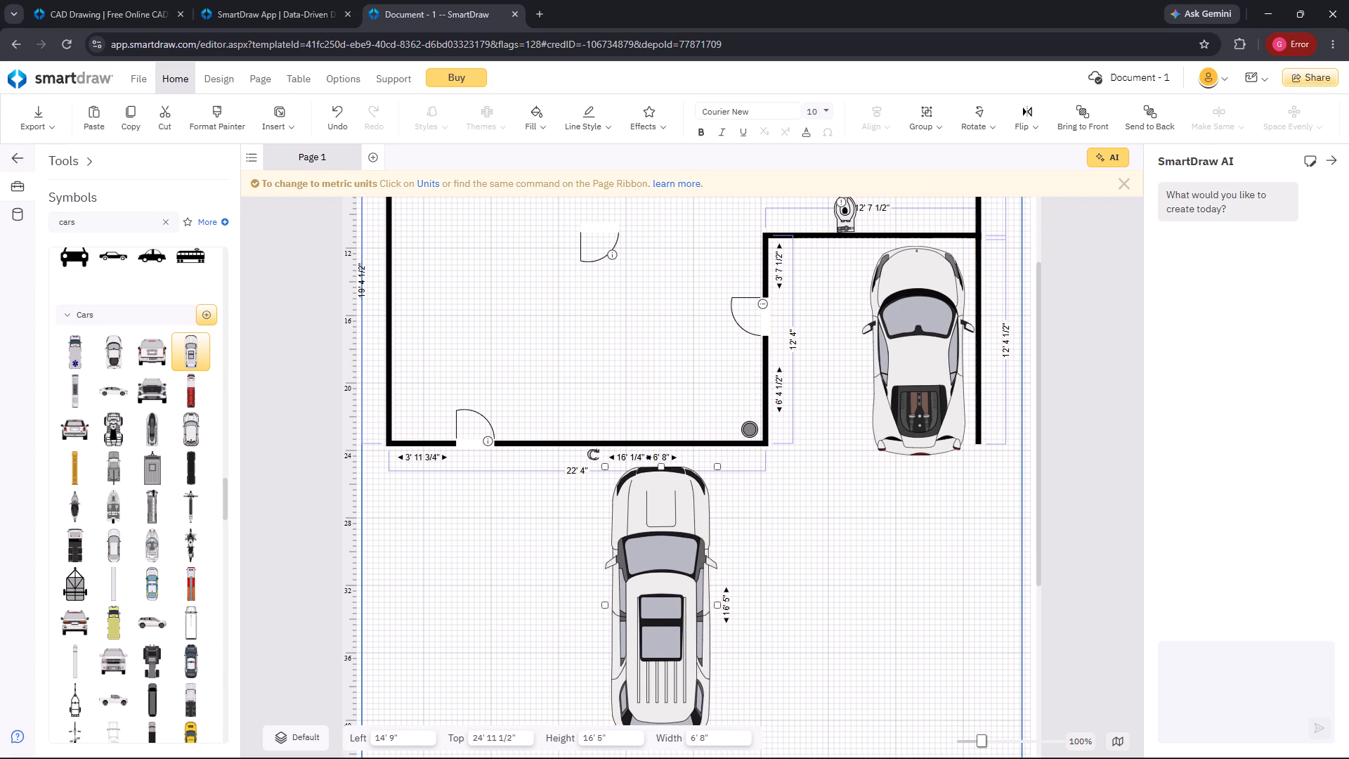
Rotate the roof-rail car about 90° so its front faces left, and move it up to just below the 22' 4" wall.
left_click_drag(594, 455, 478, 682)
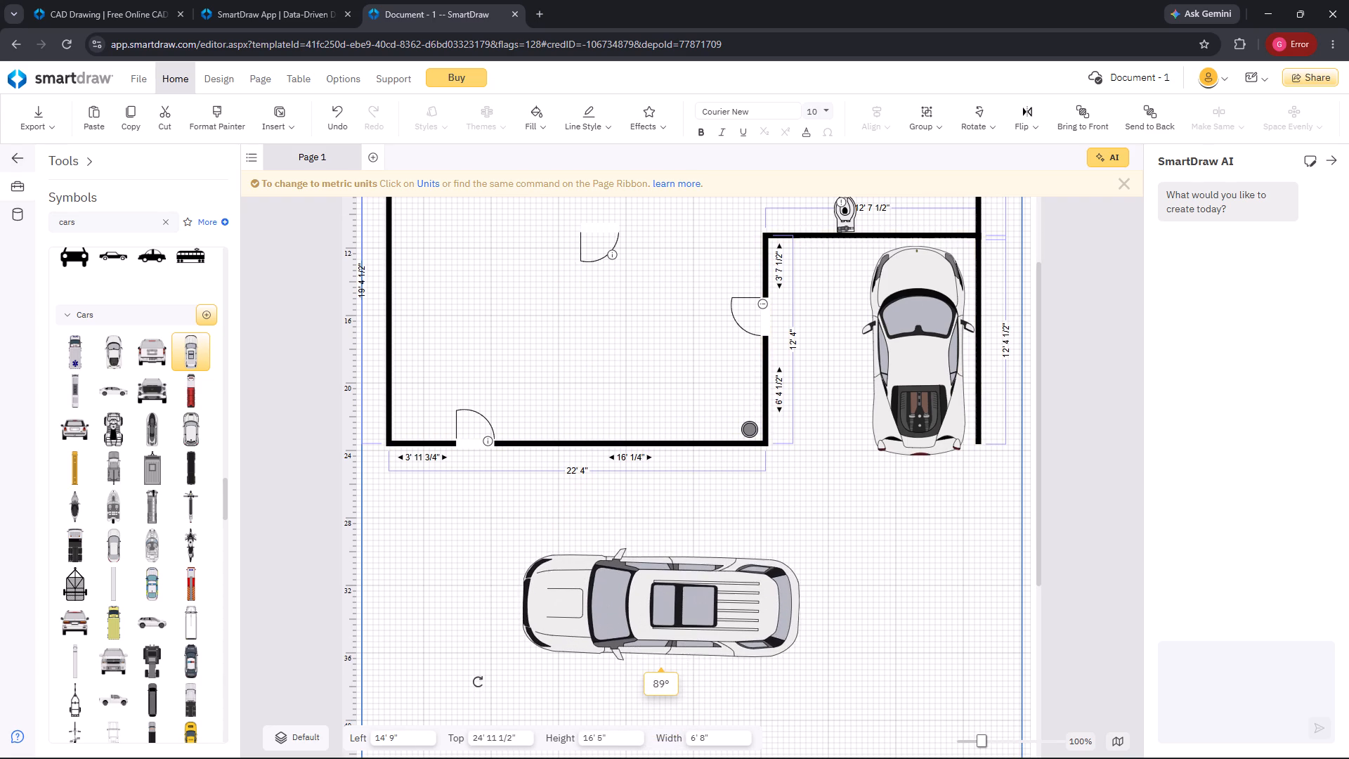
left_click_drag(478, 682, 478, 685)
left_click_drag(599, 611, 599, 597)
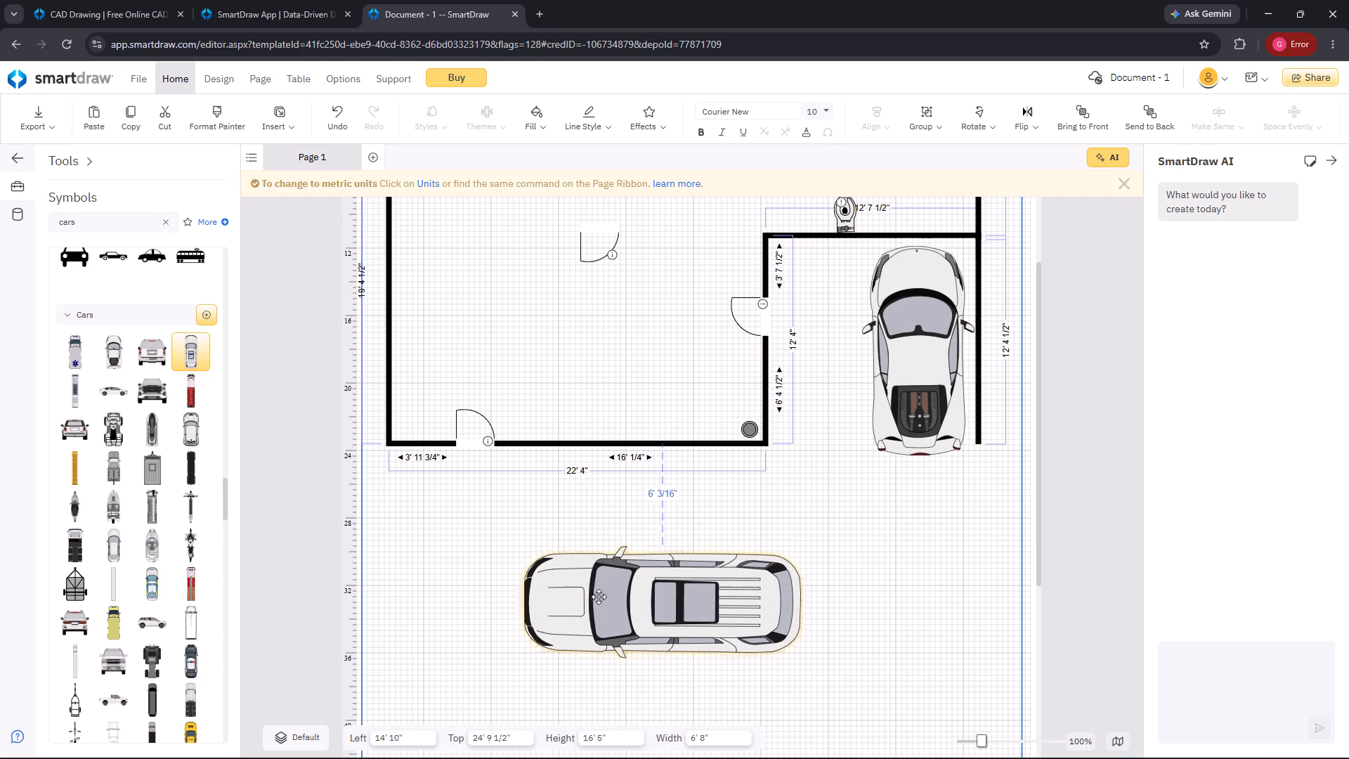
left_click_drag(599, 597, 587, 521)
Fill the roof-rail car below the 22' 4" wall with the darkest gray standard color.
right_click(712, 513)
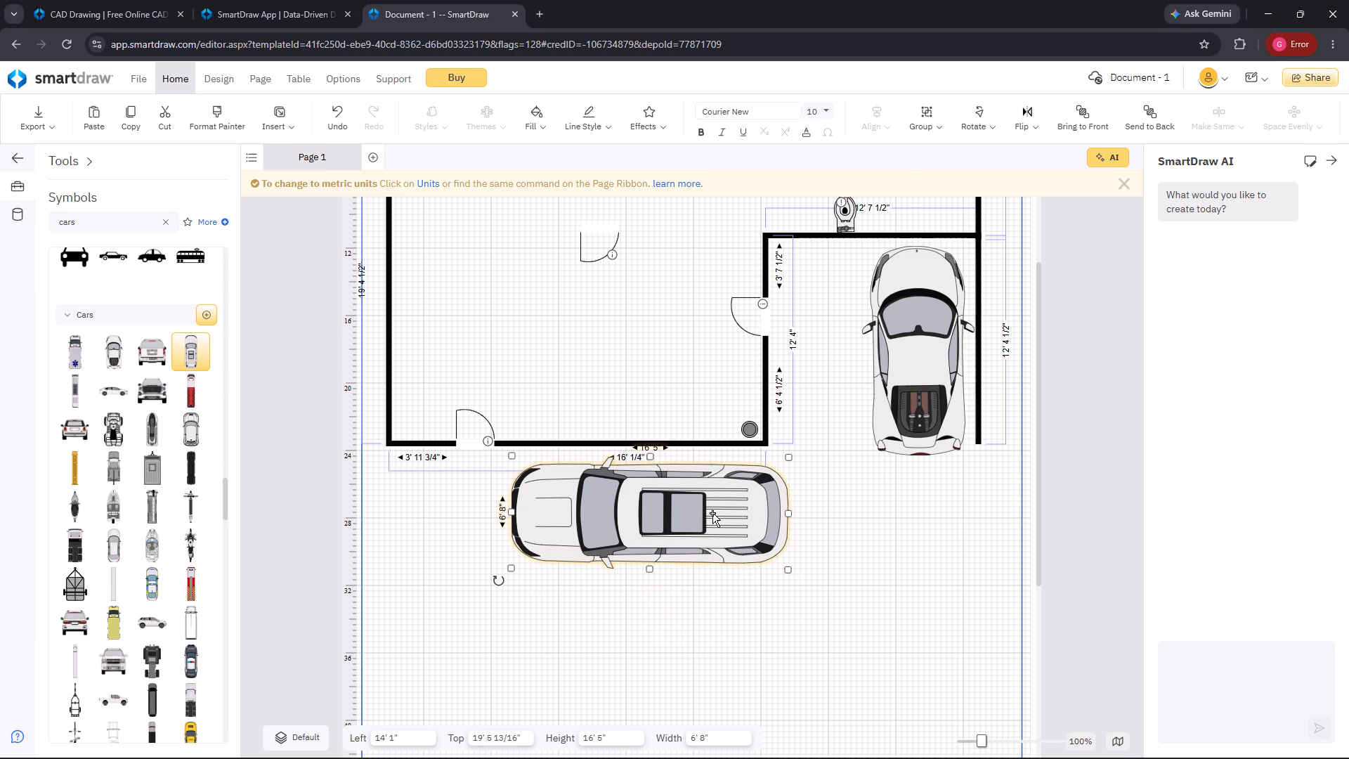
left_click(834, 257)
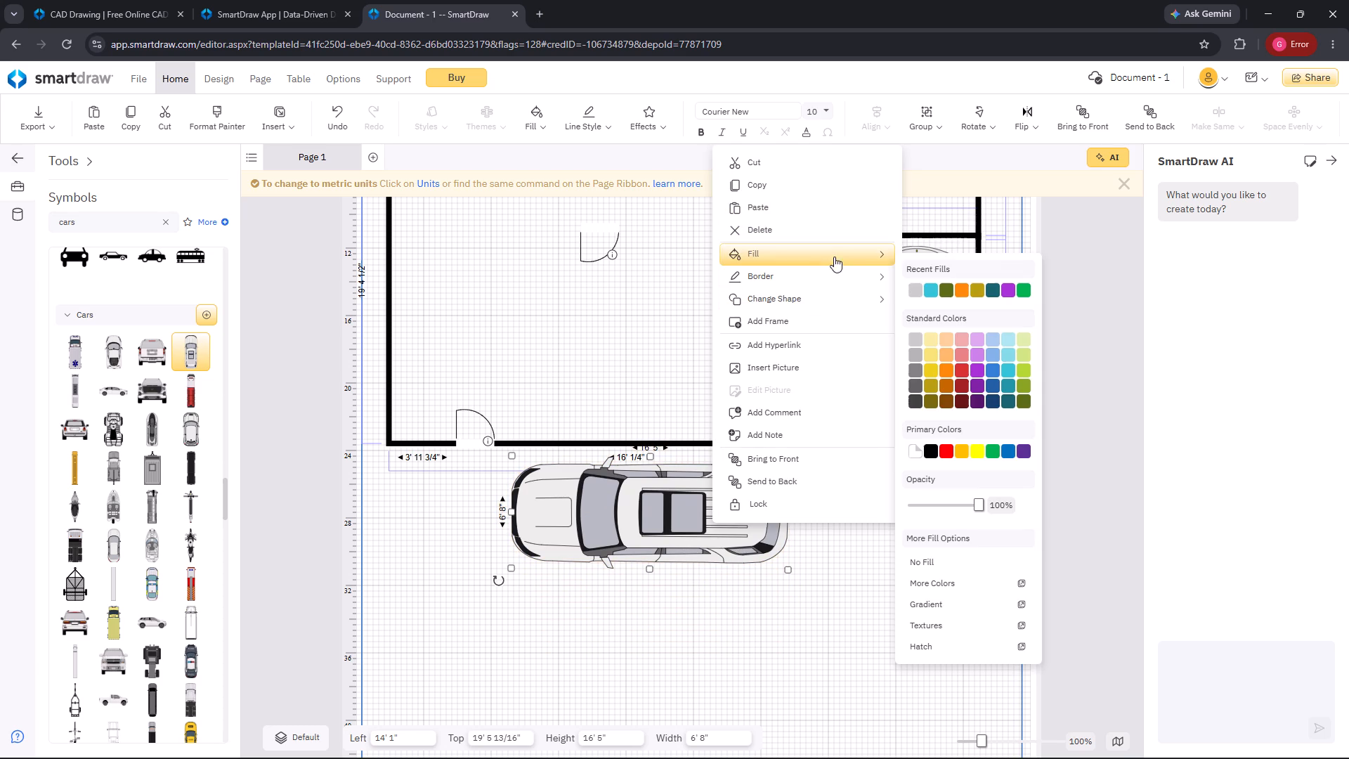
left_click(915, 394)
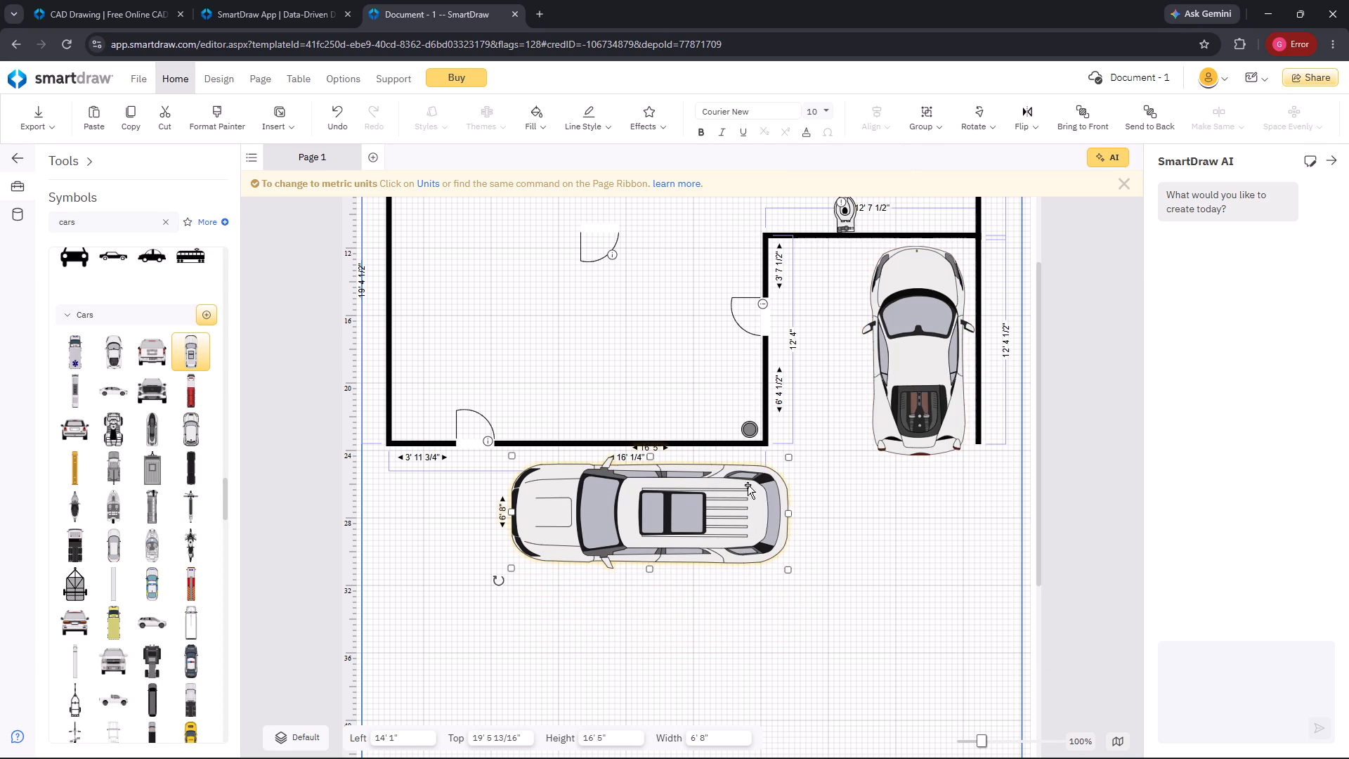
right_click(705, 536)
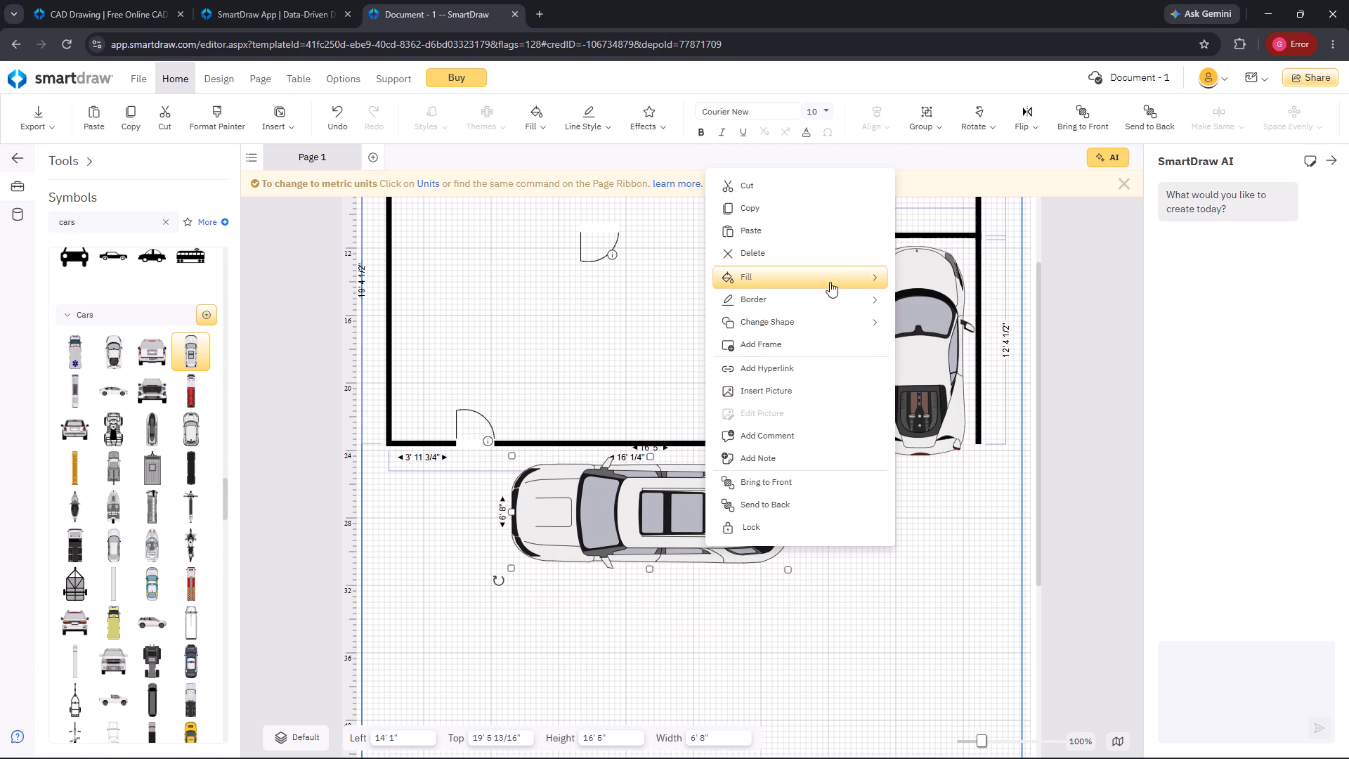
left_click(830, 282)
left_click(911, 424)
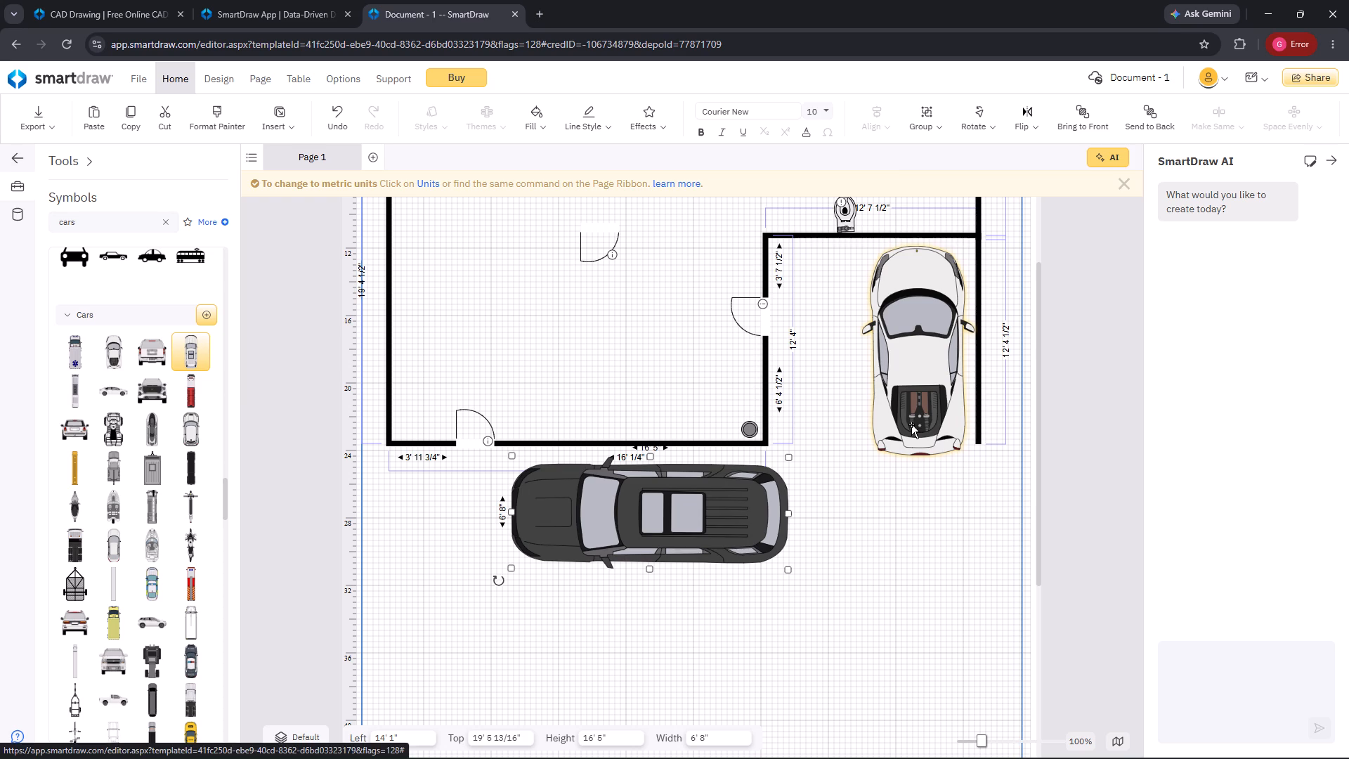
Fill the sports car in the open-bottomed bay with bright red from the primary colors.
right_click(913, 379)
left_click(937, 509)
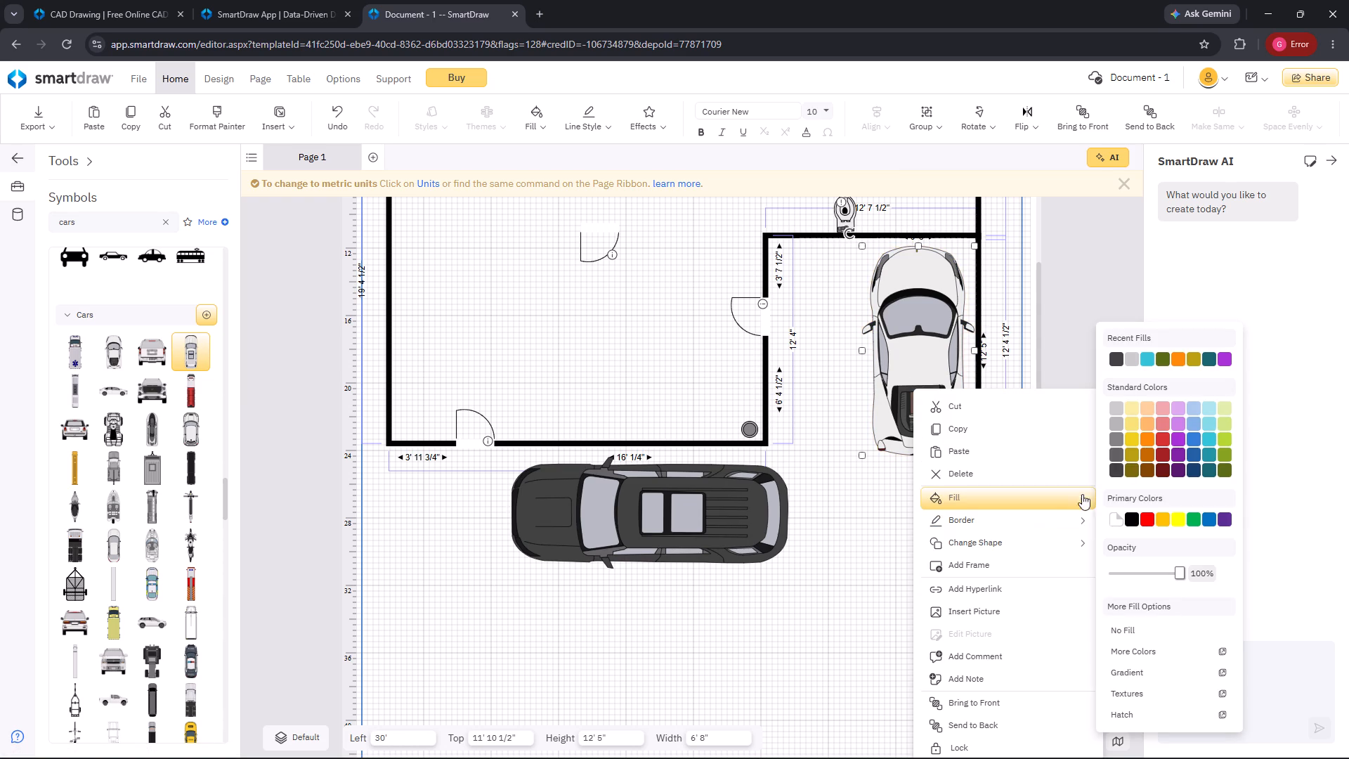
left_click_drag(1163, 429, 1163, 435)
left_click(1163, 435)
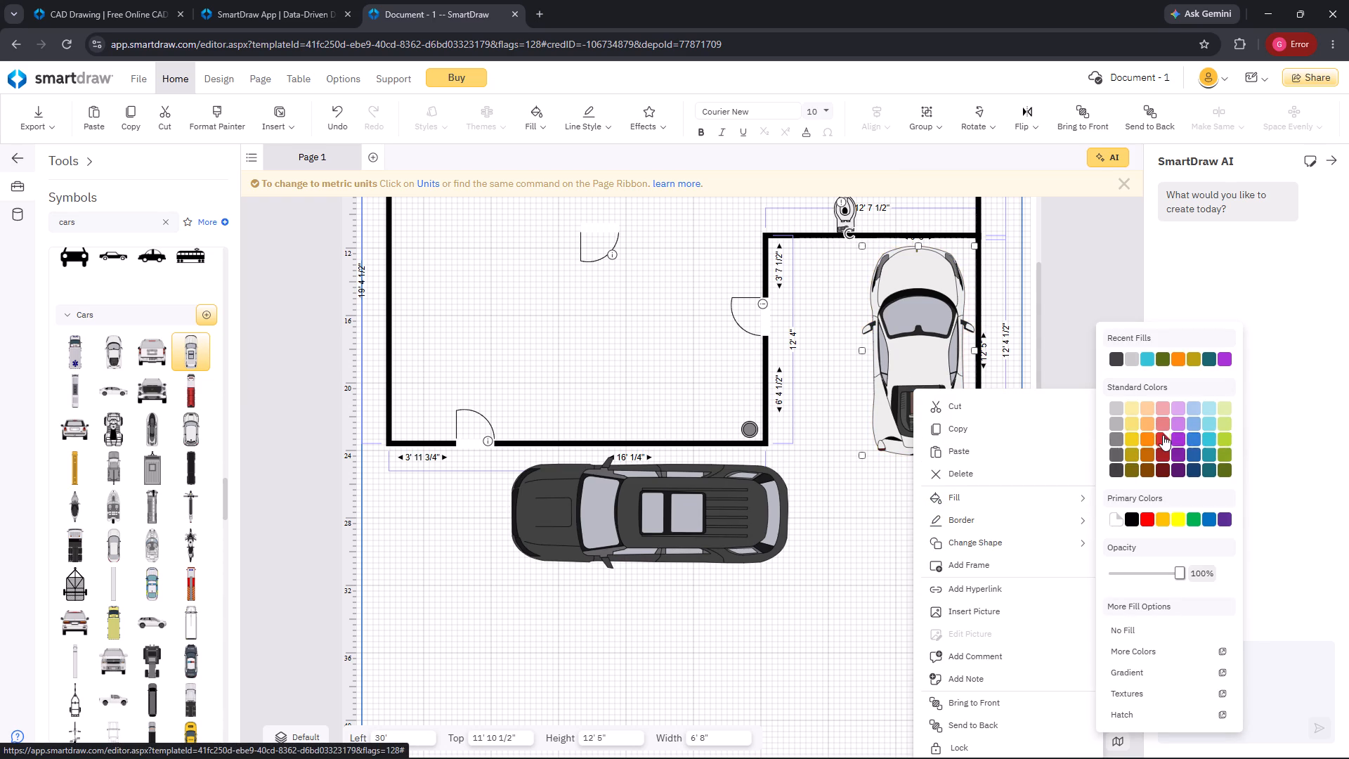
right_click(935, 366)
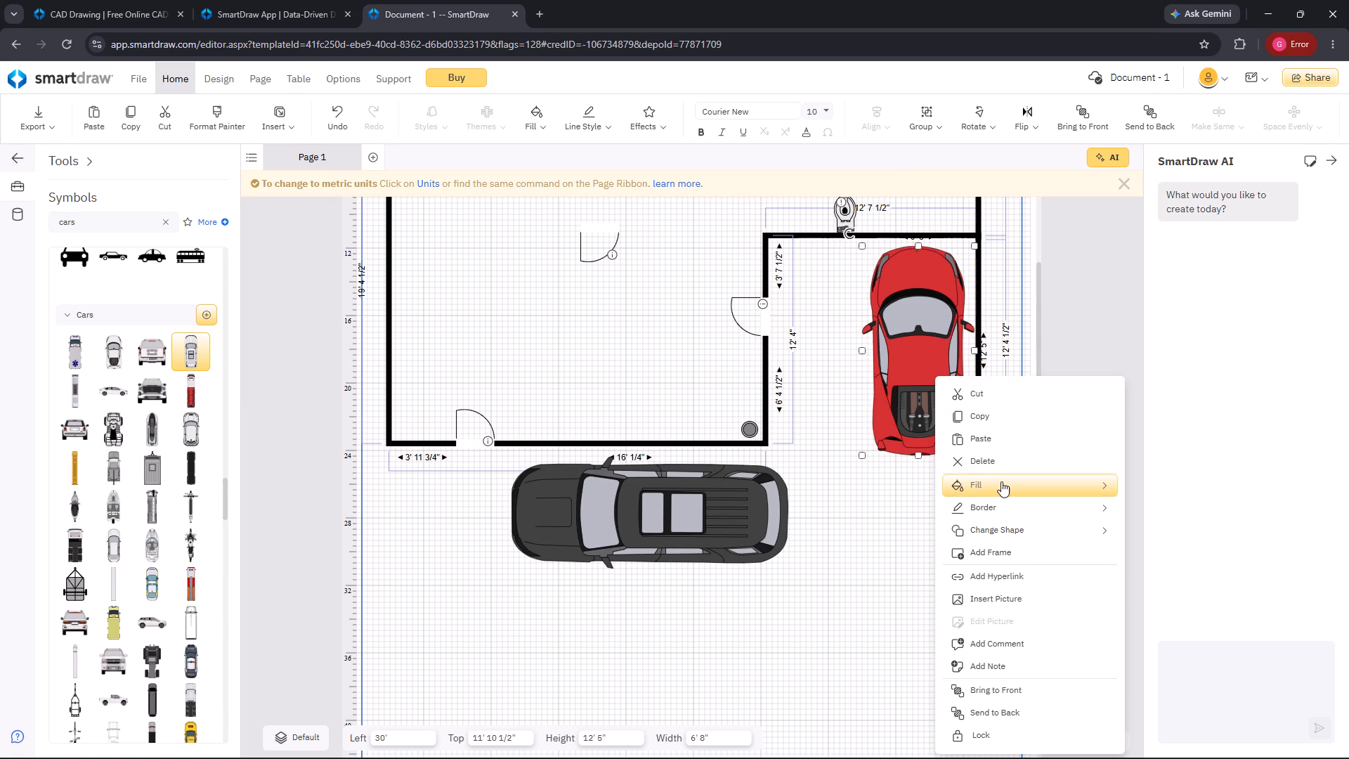
left_click(1001, 481)
left_click(1171, 513)
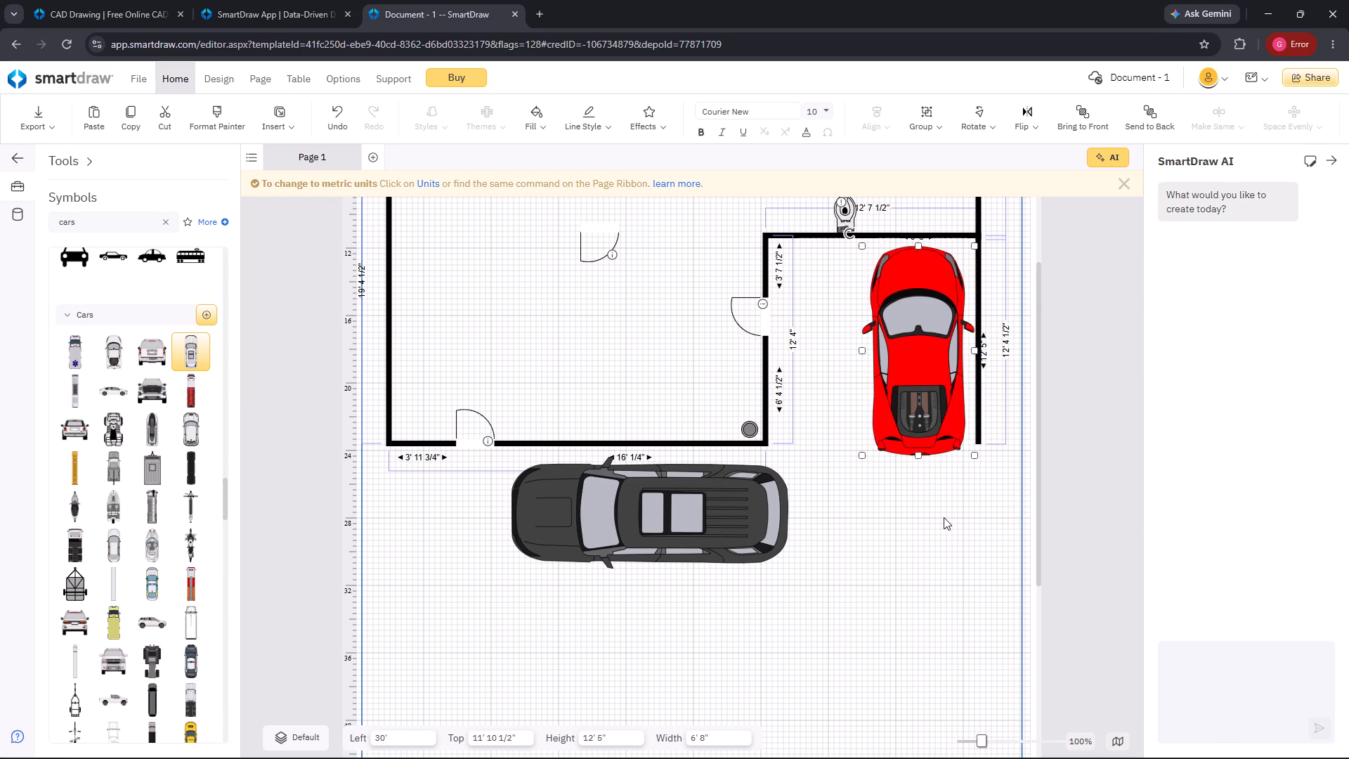
left_click(944, 517)
Shrink the red sports car to about 6' 3 1/2" wide by 11' 9 1/2" high so it fits inside the bay.
left_click(937, 405)
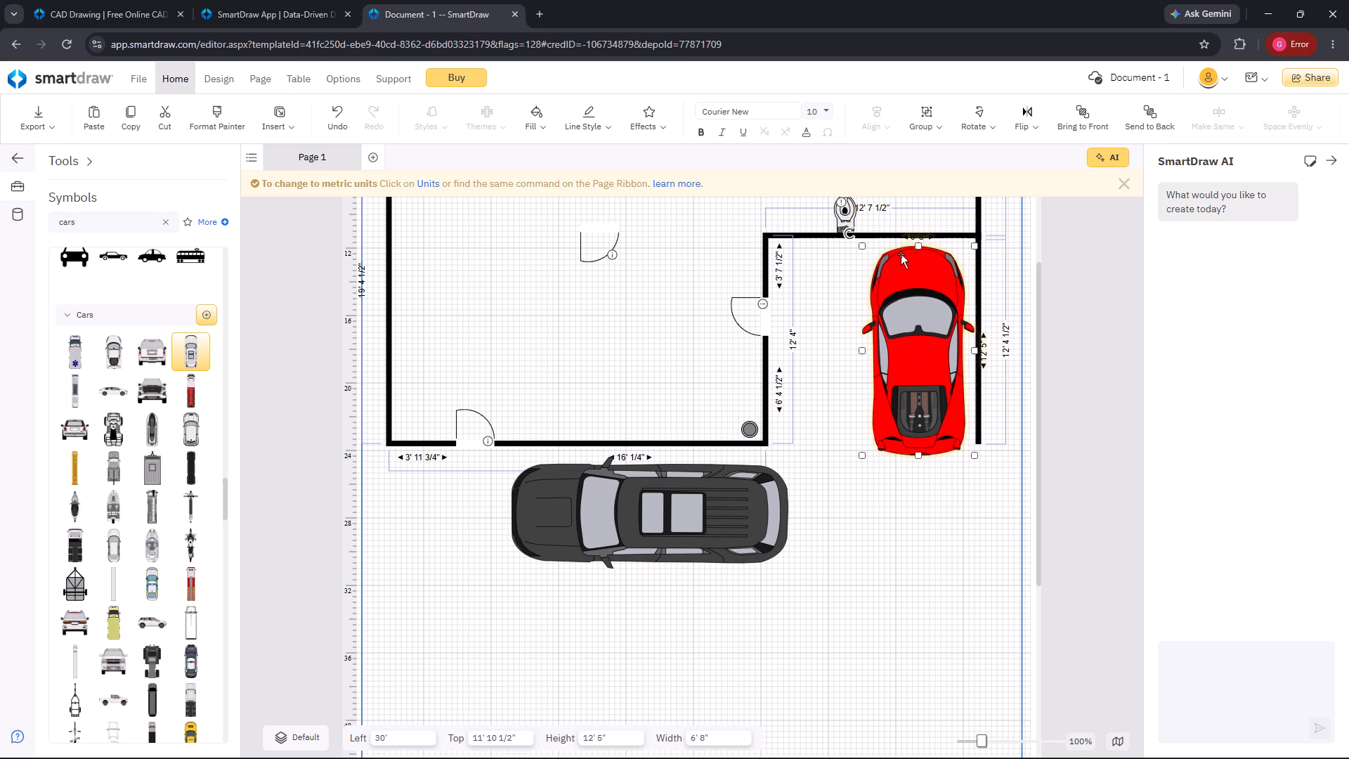
left_click_drag(920, 455, 918, 452)
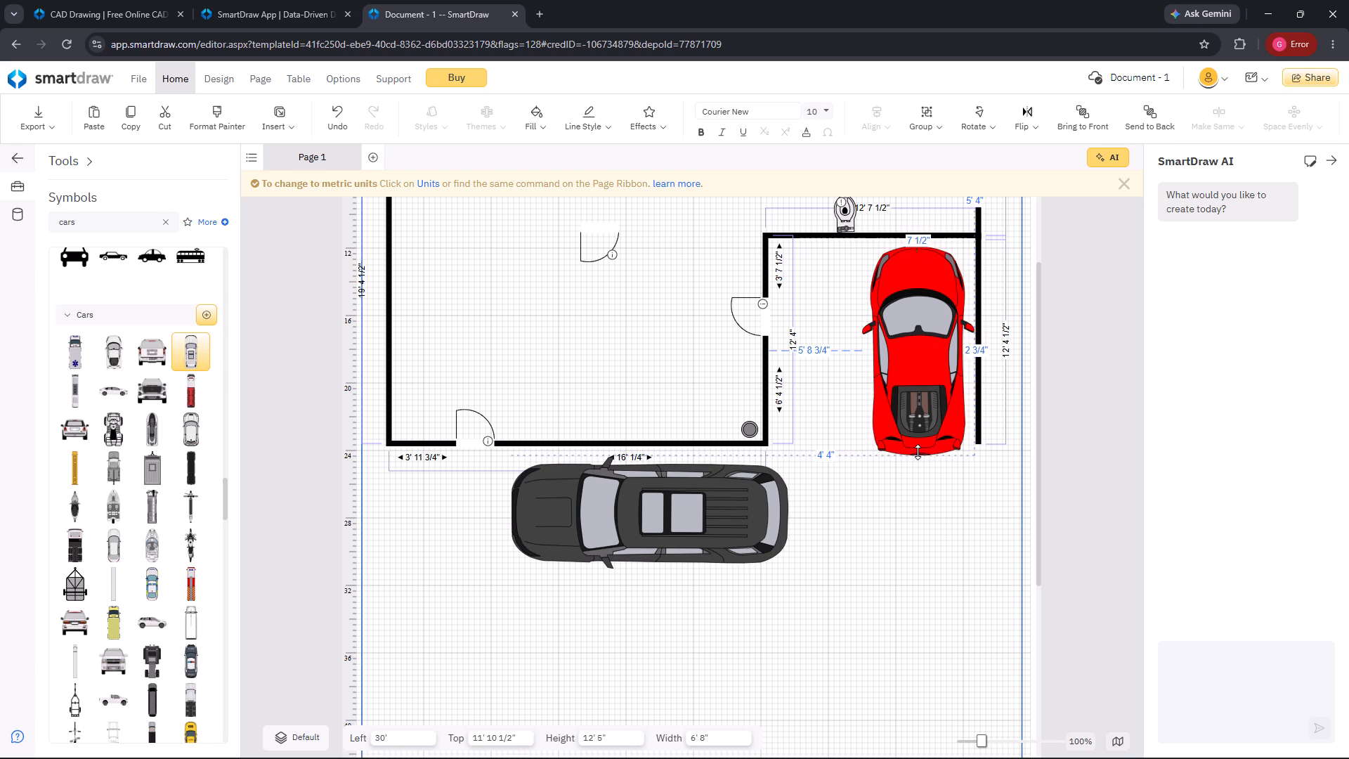
left_click_drag(918, 452, 915, 445)
left_click_drag(860, 345, 870, 346)
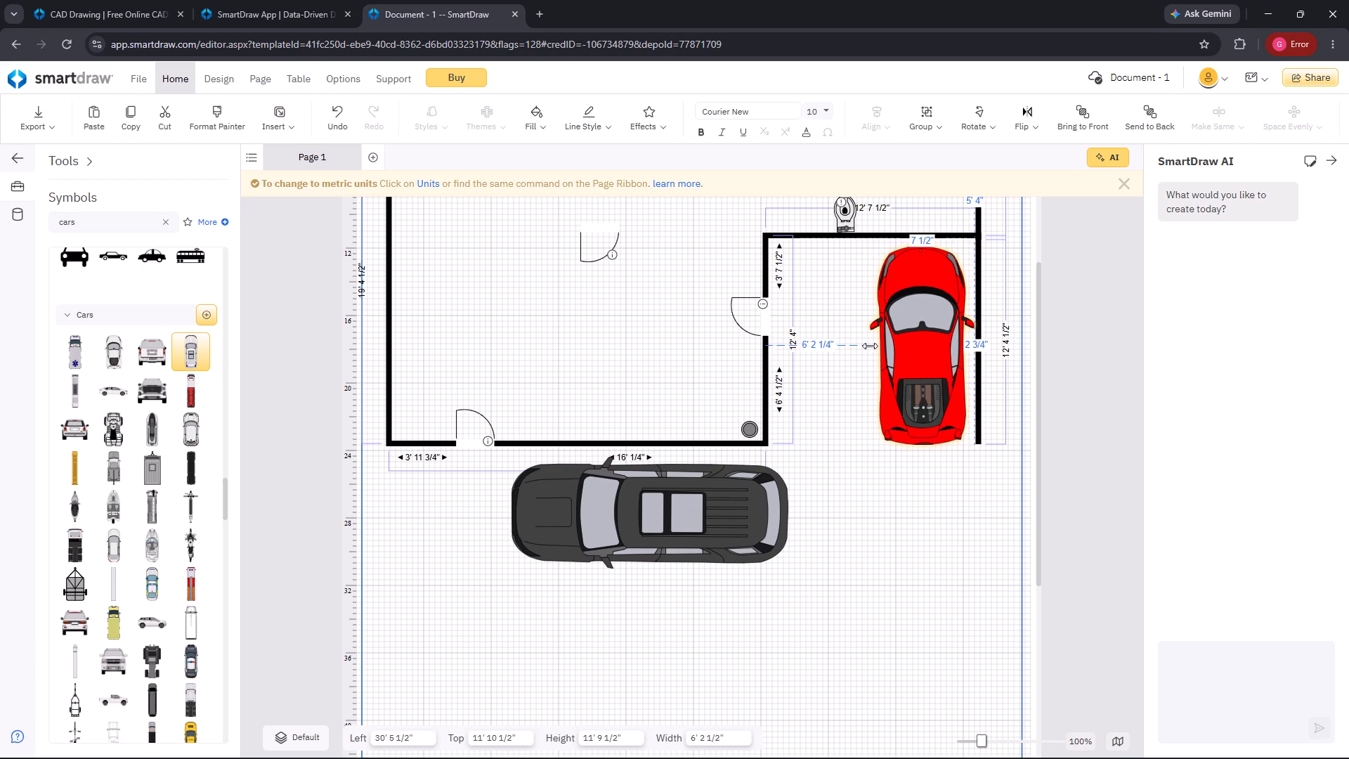
left_click_drag(870, 346, 868, 346)
Rotate the dark gray car upright with its front facing up, and place it in the bay between the door wall and the red car.
left_click_drag(726, 521, 781, 376)
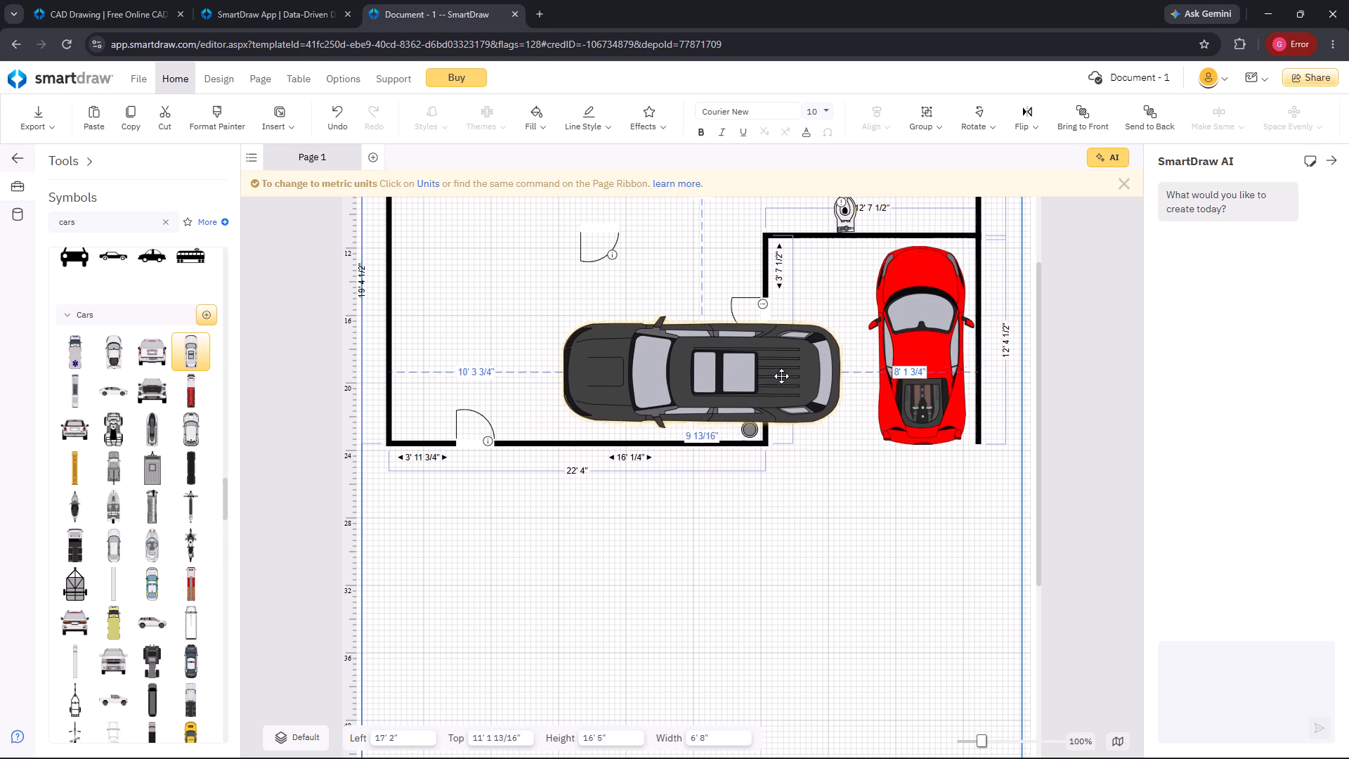
left_click_drag(781, 376, 789, 391)
left_click_drag(559, 450, 675, 304)
left_click_drag(663, 418, 681, 415)
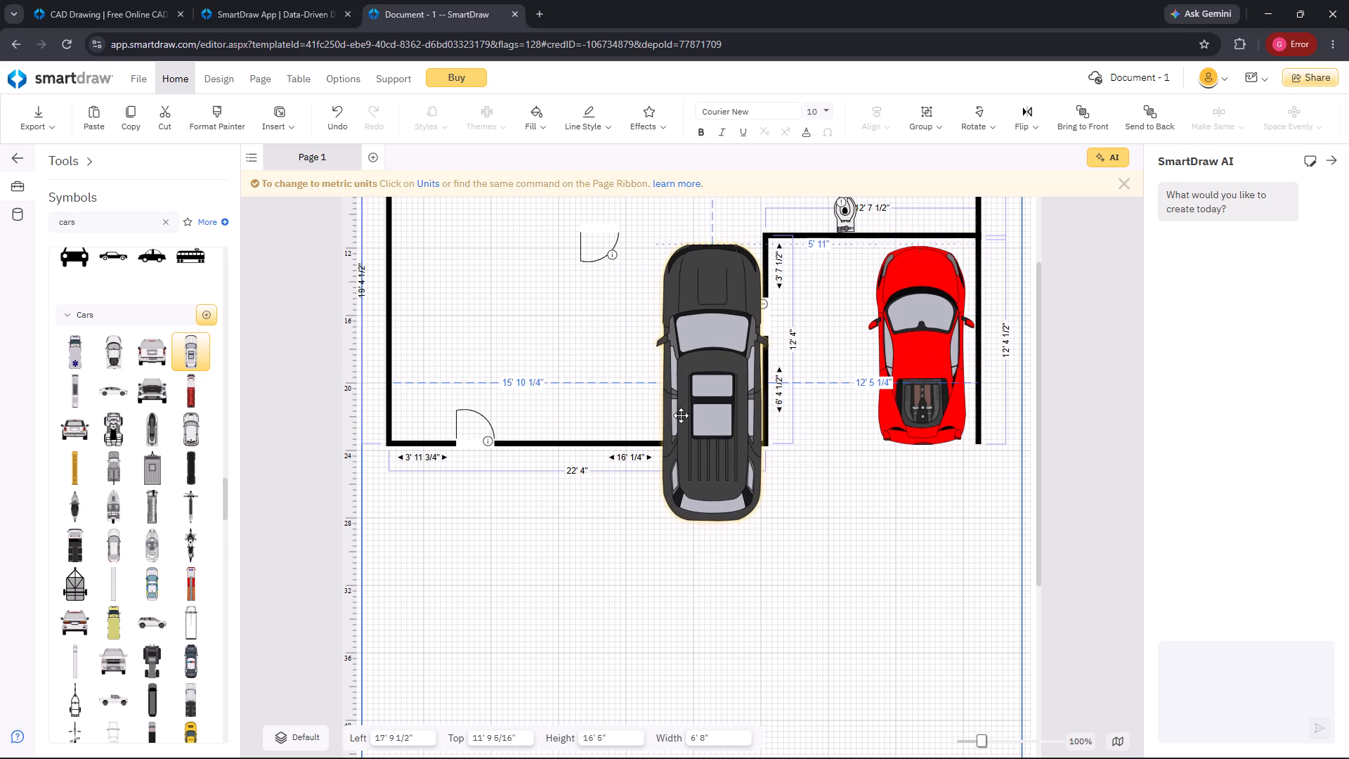
left_click_drag(681, 415, 778, 410)
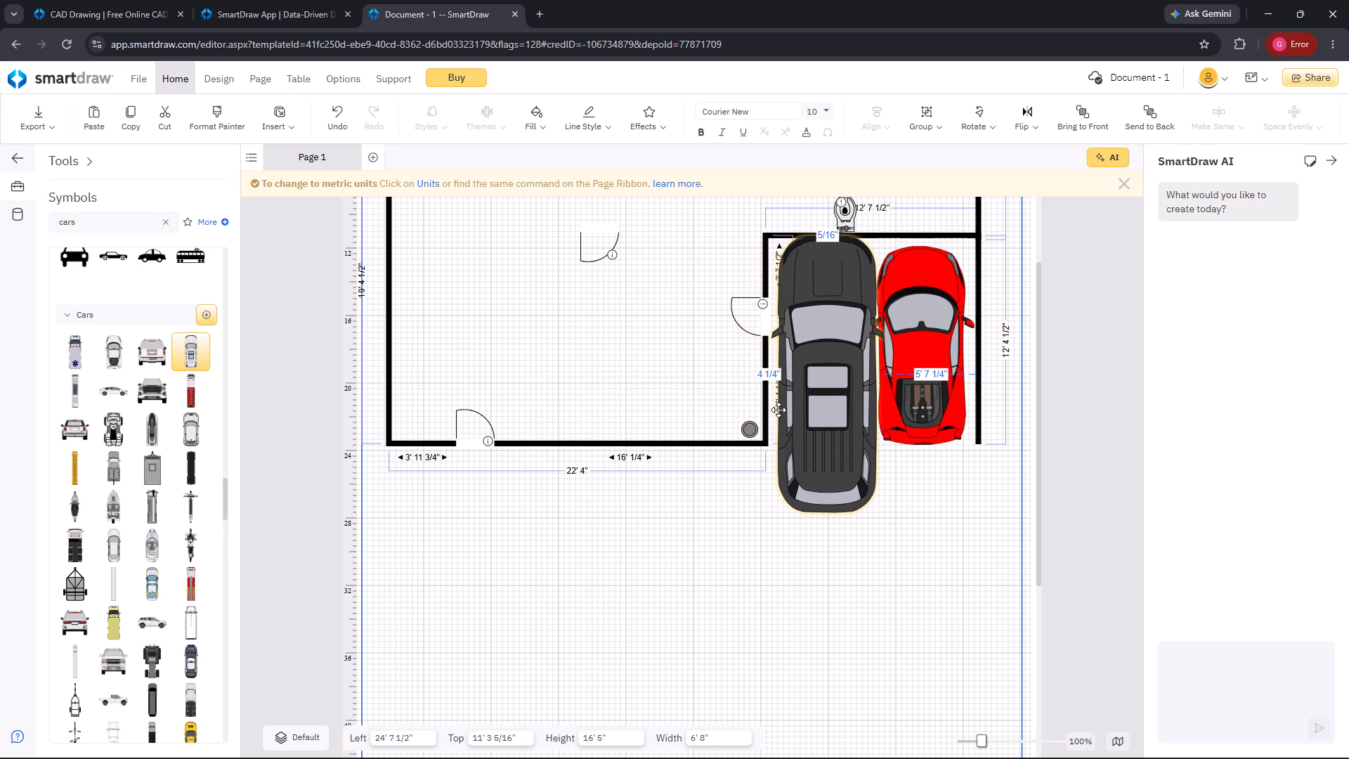
left_click_drag(778, 410, 776, 415)
Move the red sports car out of the bay to open space below it, at about 30' 4 1/2" left and 31' 3" top.
left_click_drag(909, 396, 913, 396)
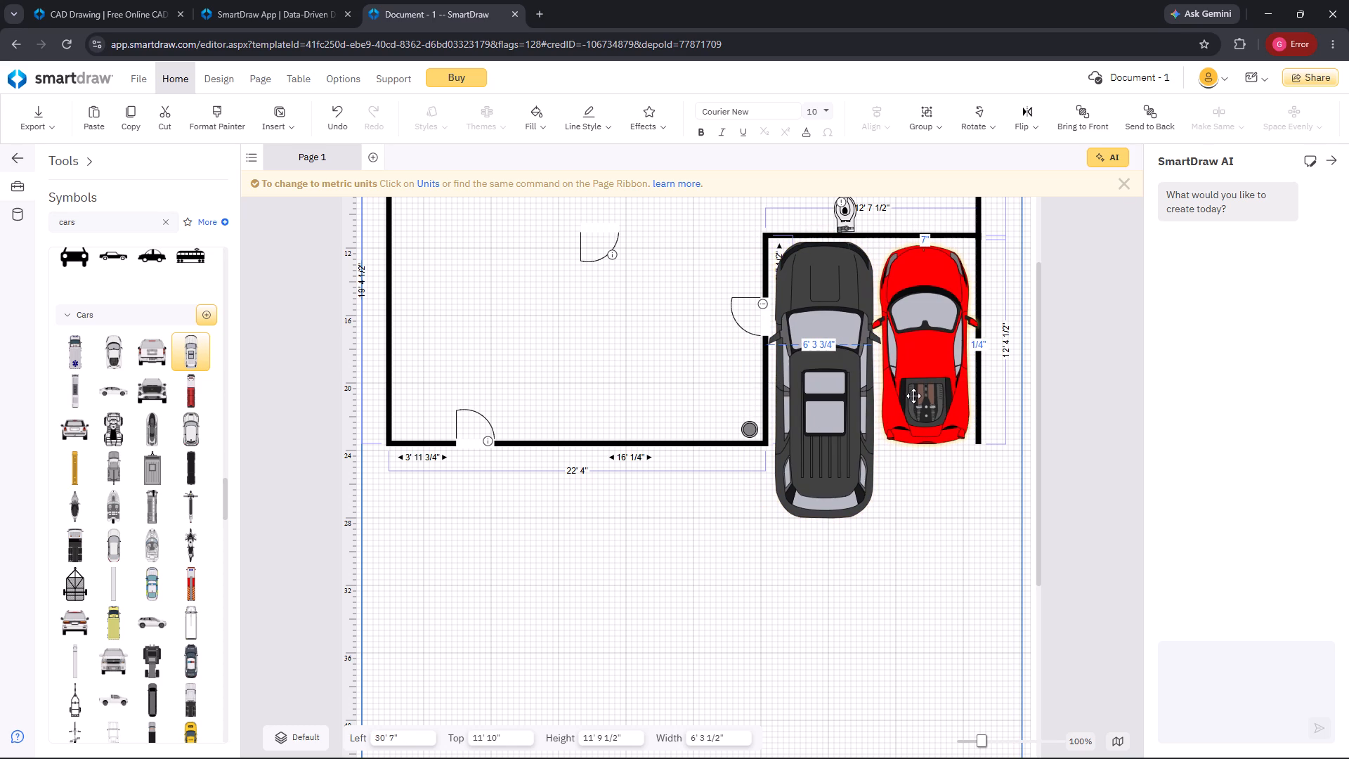
left_click_drag(913, 396, 912, 723)
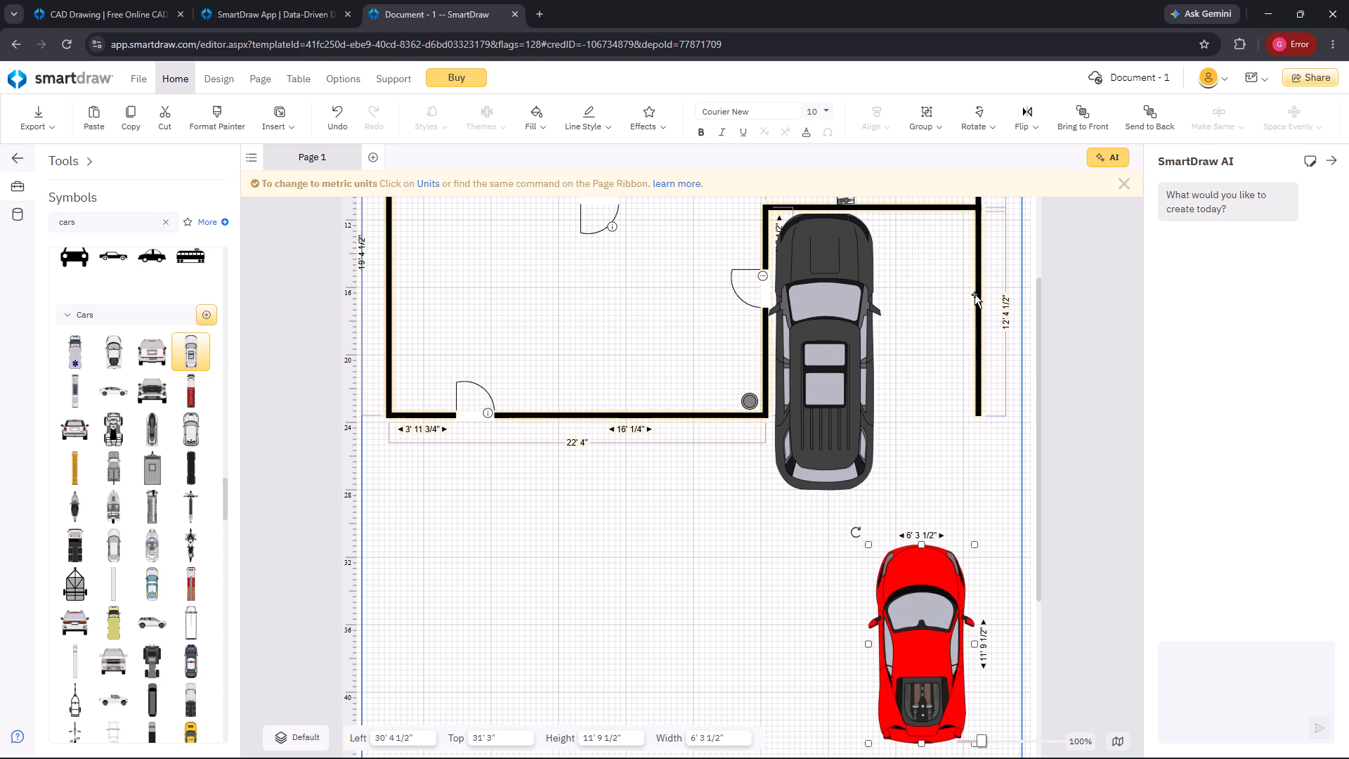
Widen the bay by moving its right wall outward, making the top wall about 14' 11 1/8" and the vertical right wall about 12' 3 13/16".
left_click(975, 294)
left_click_drag(976, 203, 980, 205)
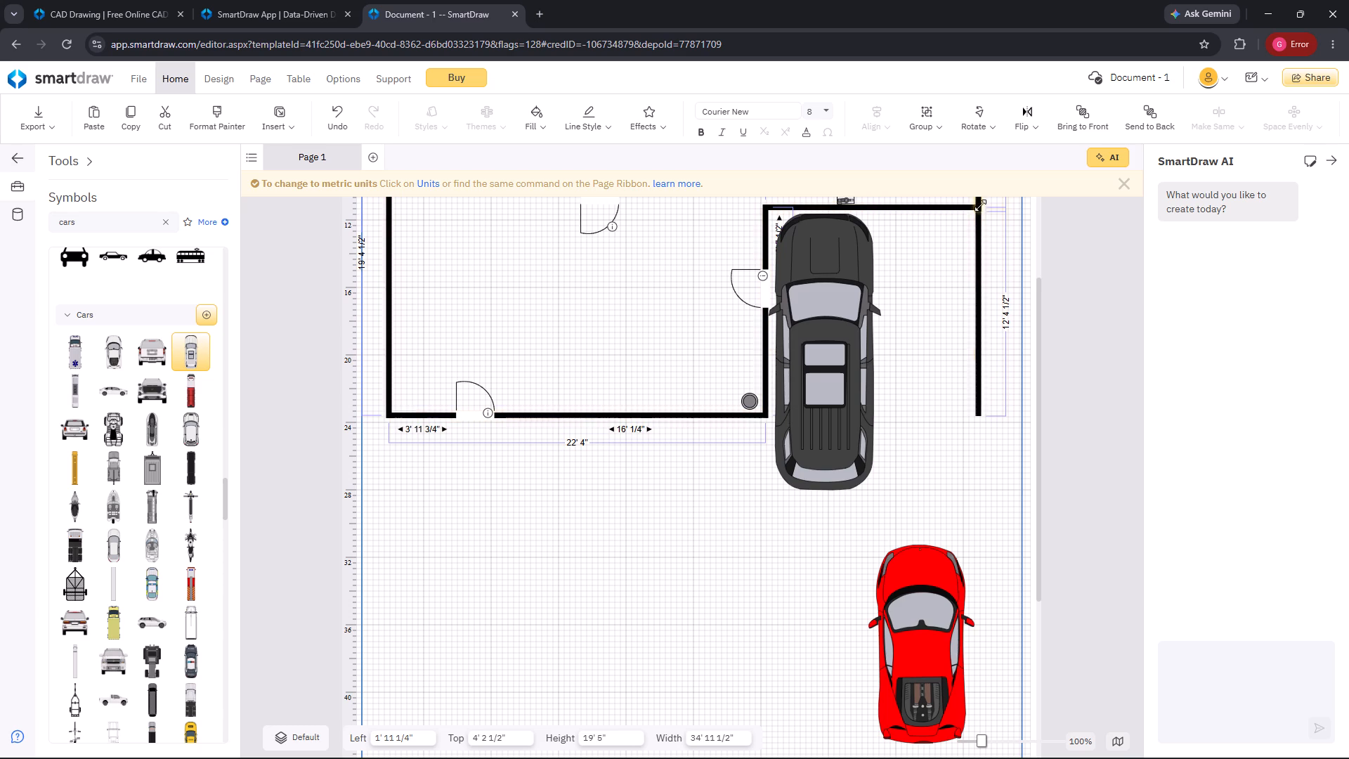
left_click_drag(980, 205, 1006, 208)
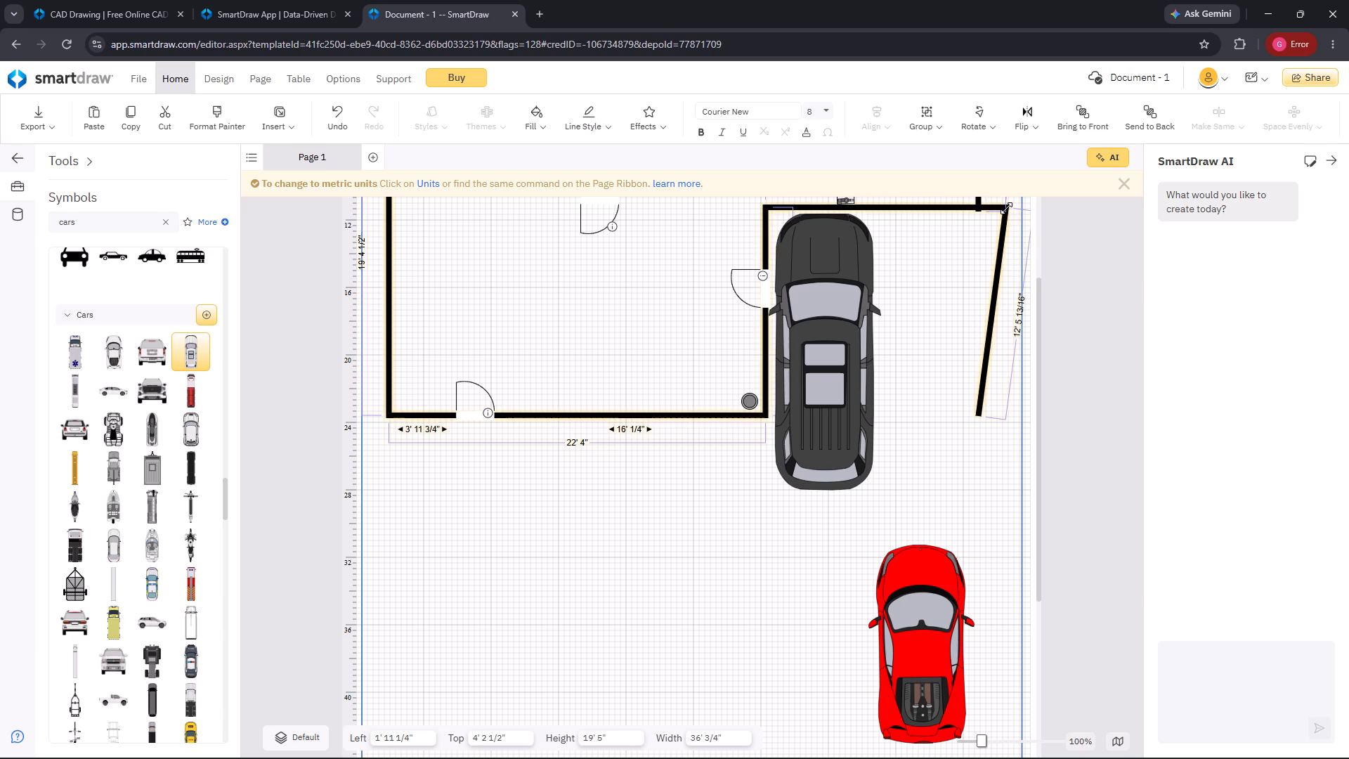
left_click_drag(1006, 208, 1003, 210)
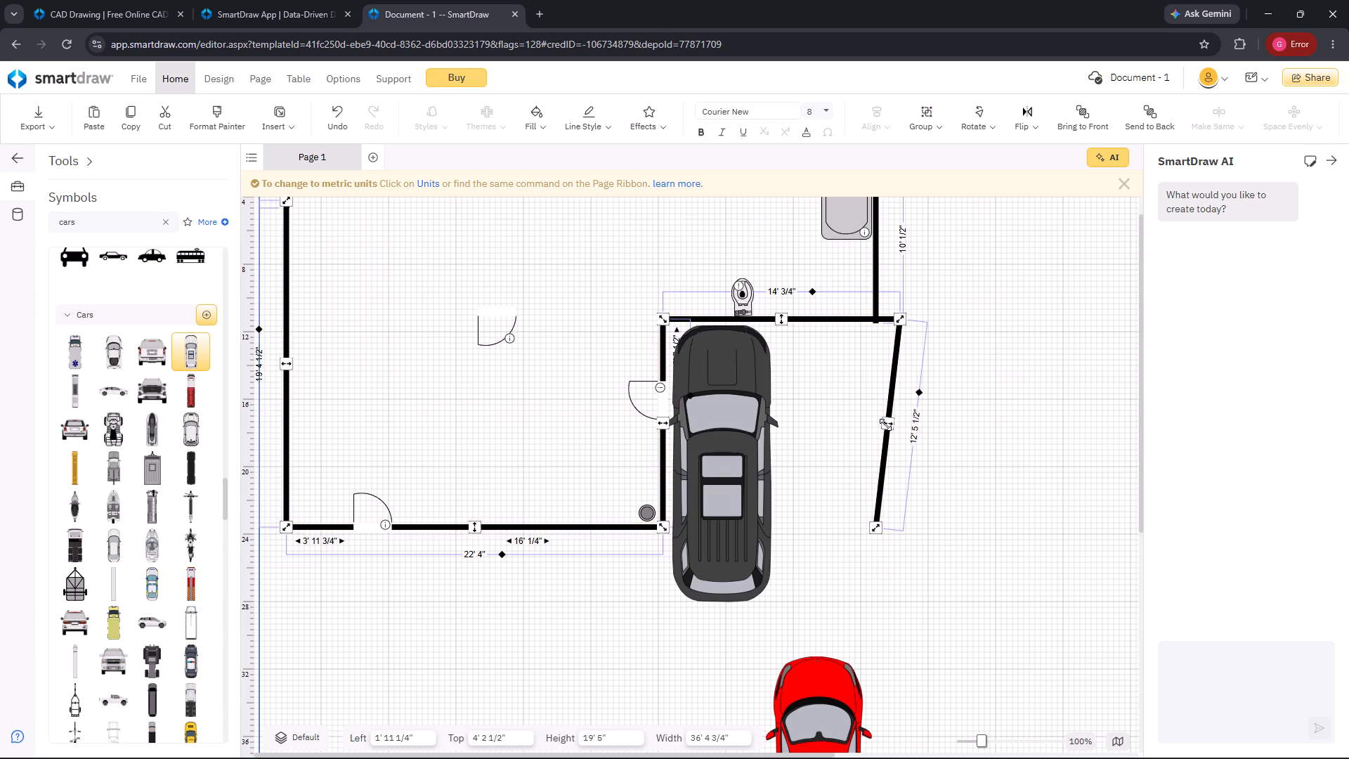
left_click_drag(885, 424, 900, 419)
left_click_drag(902, 453, 899, 488)
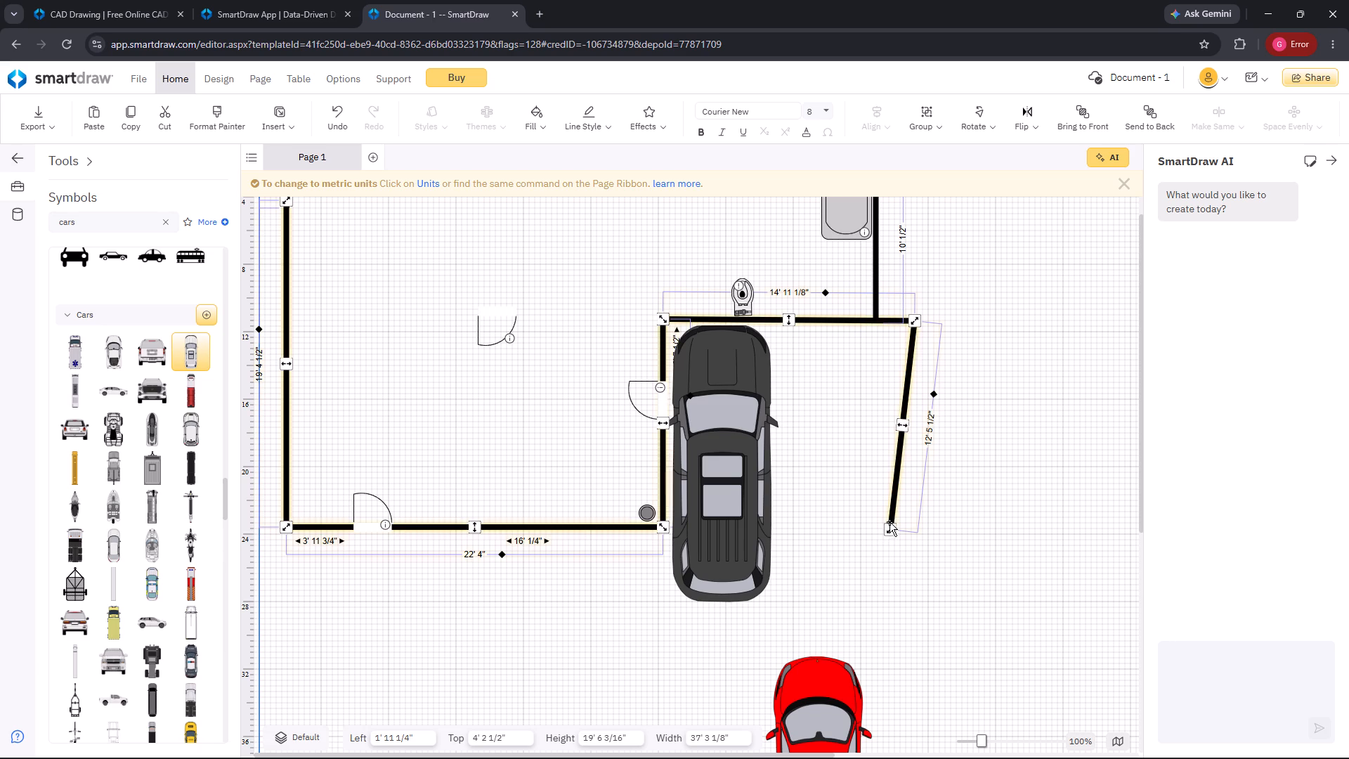
left_click_drag(889, 531, 917, 527)
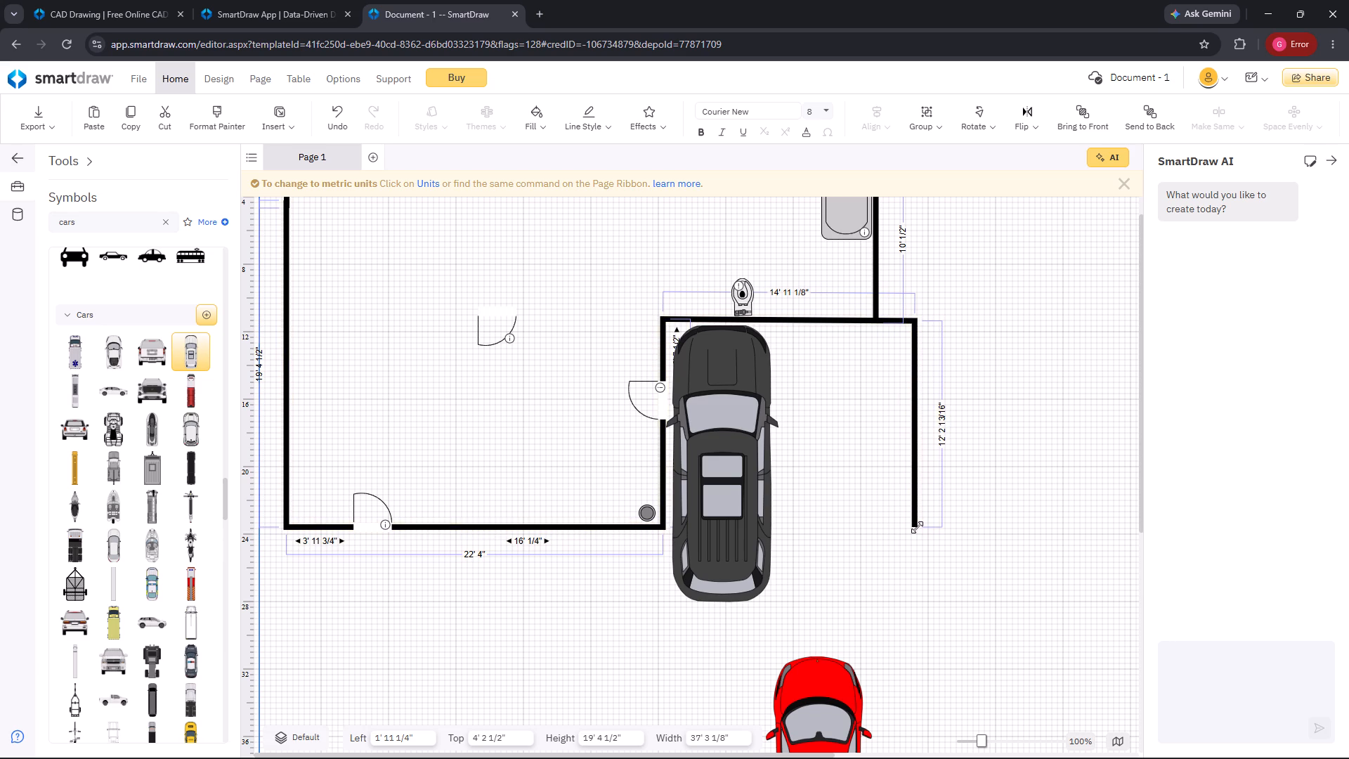
left_click_drag(917, 527, 918, 528)
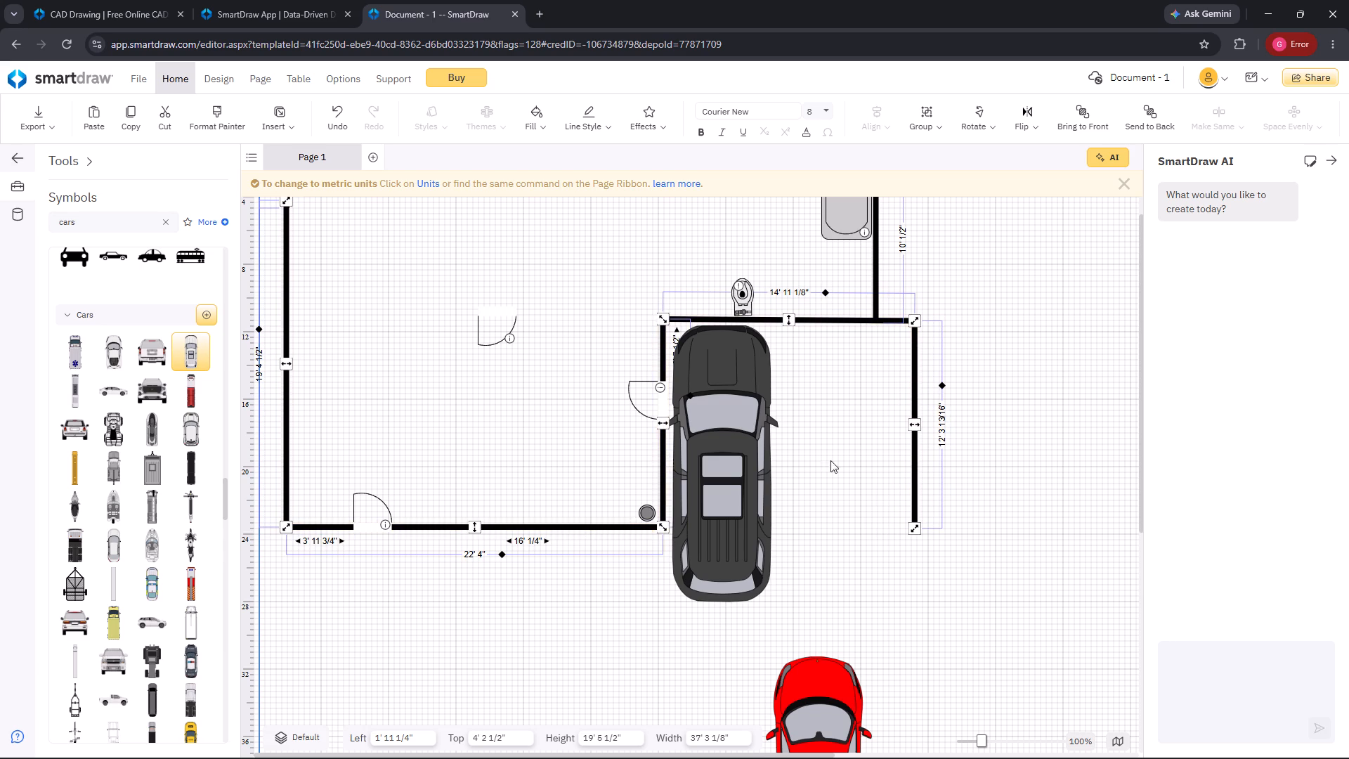
Park the dark gray car beside the bay's right wall and the red sports car beside the door wall.
left_click_drag(716, 439, 841, 441)
left_click_drag(834, 693, 782, 564)
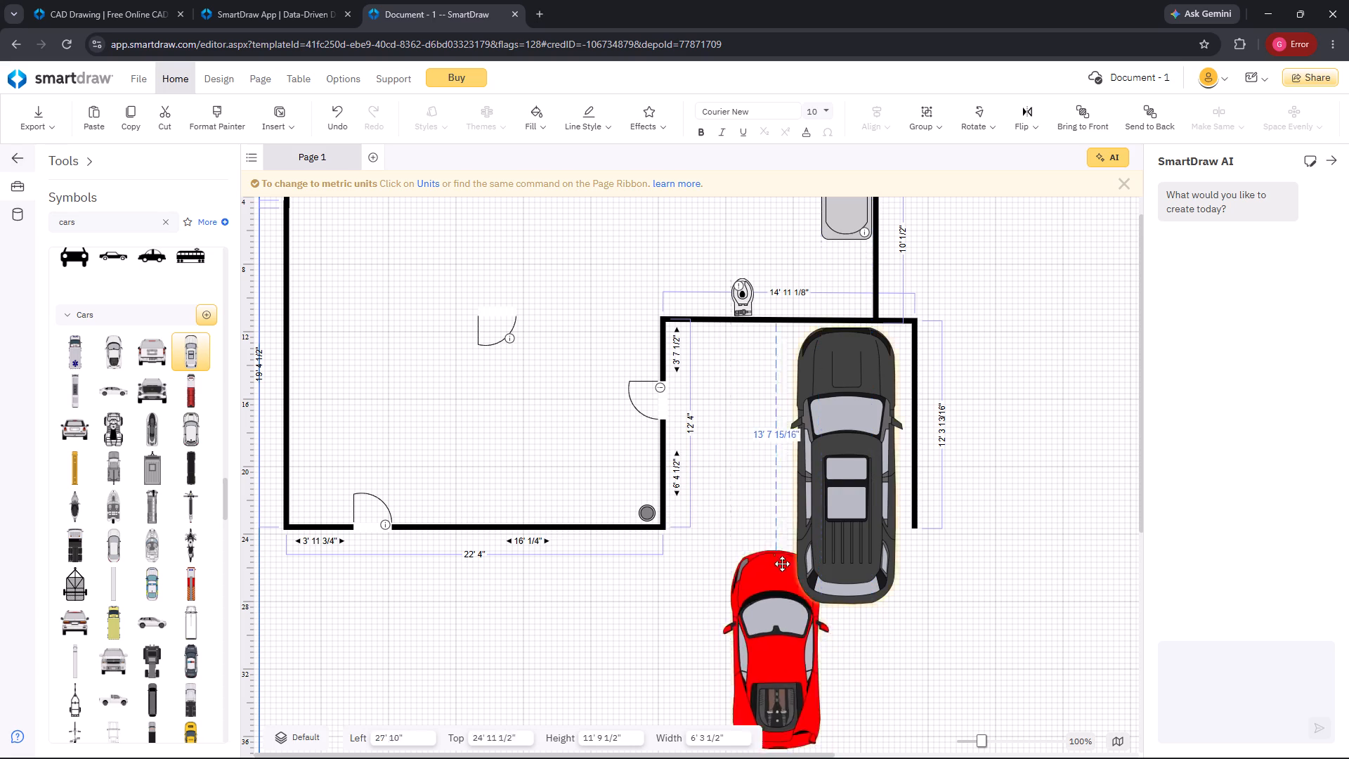
left_click_drag(782, 564, 747, 374)
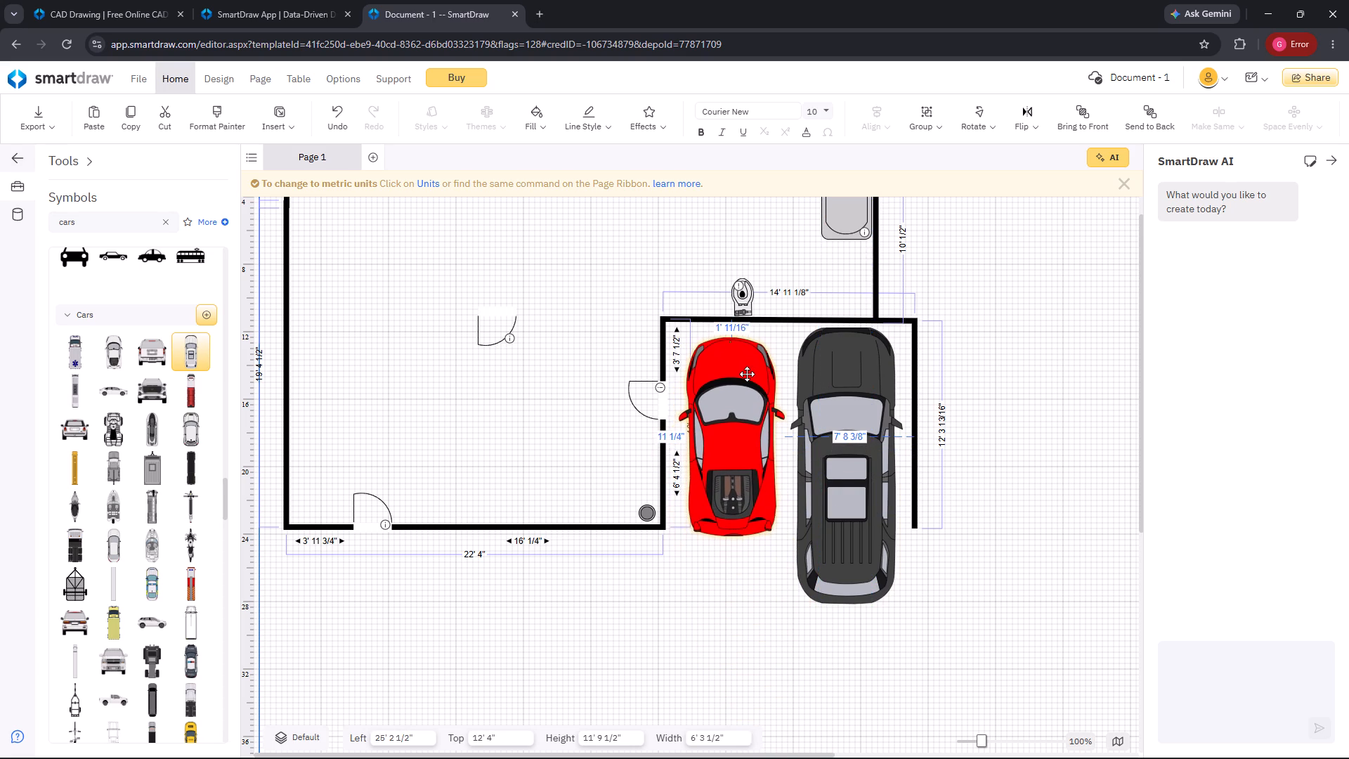
left_click_drag(747, 374, 748, 371)
left_click(1001, 391)
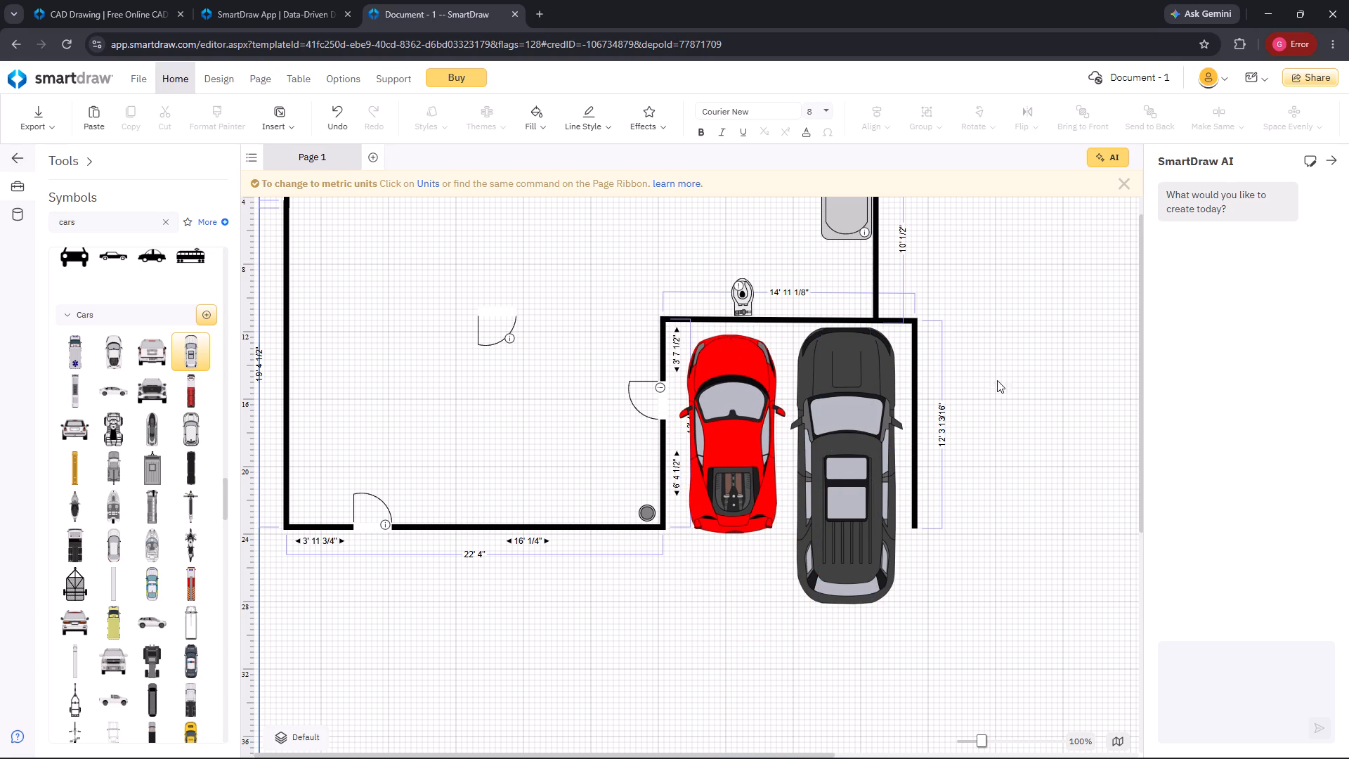
Place the 2' 8" by 7' 6" motorcycle from Cars outside the bay's right wall, at about 44' 4 1/2" left and 21' 11" top.
scroll(960, 323, "up", 4)
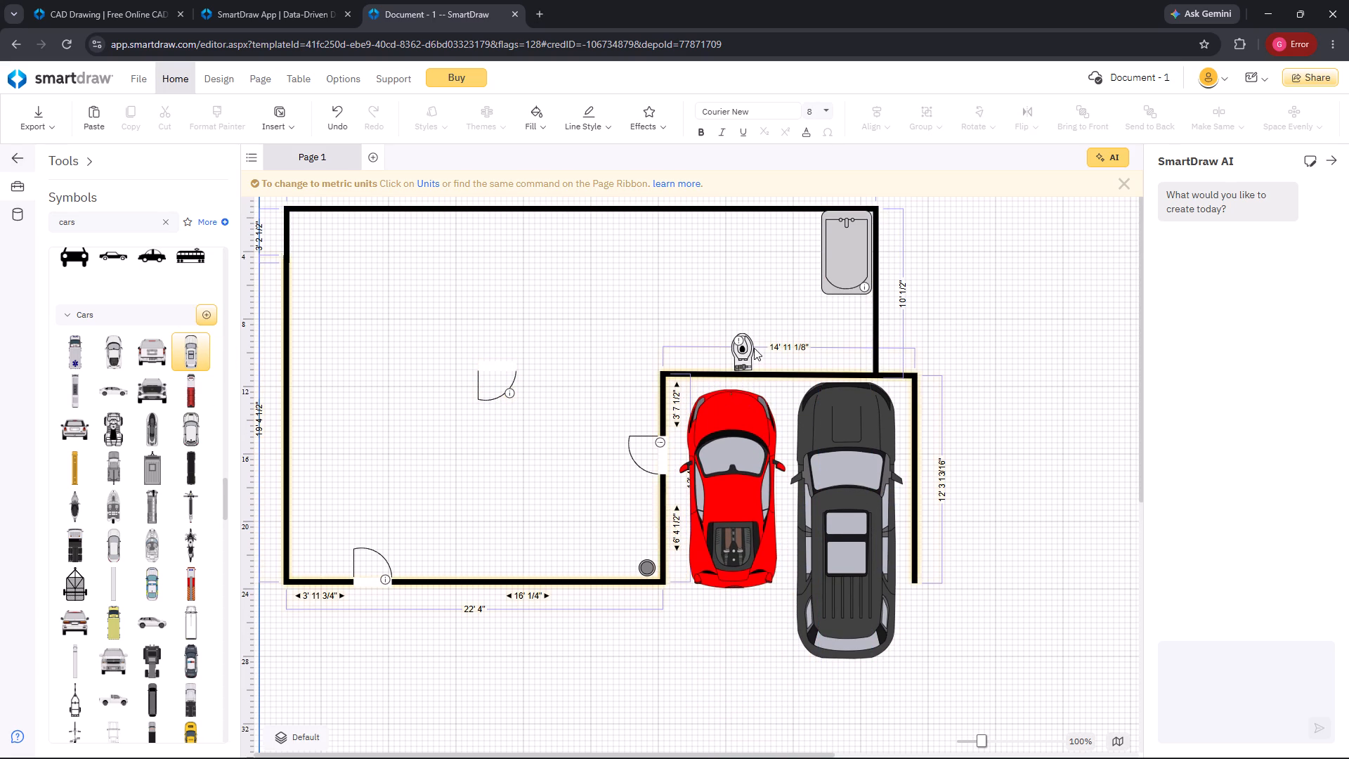
scroll(237, 486, "down", 3)
left_click_drag(192, 541, 944, 486)
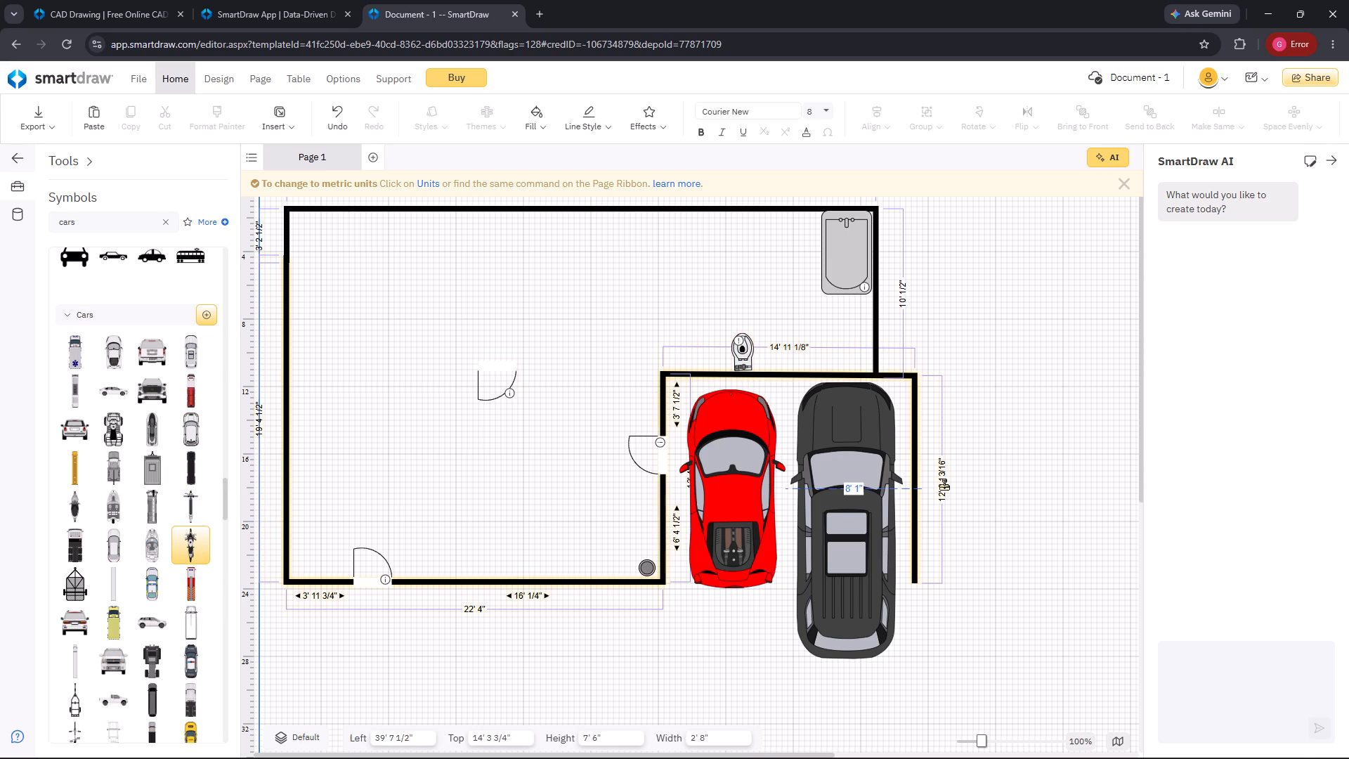
left_click_drag(944, 486, 945, 505)
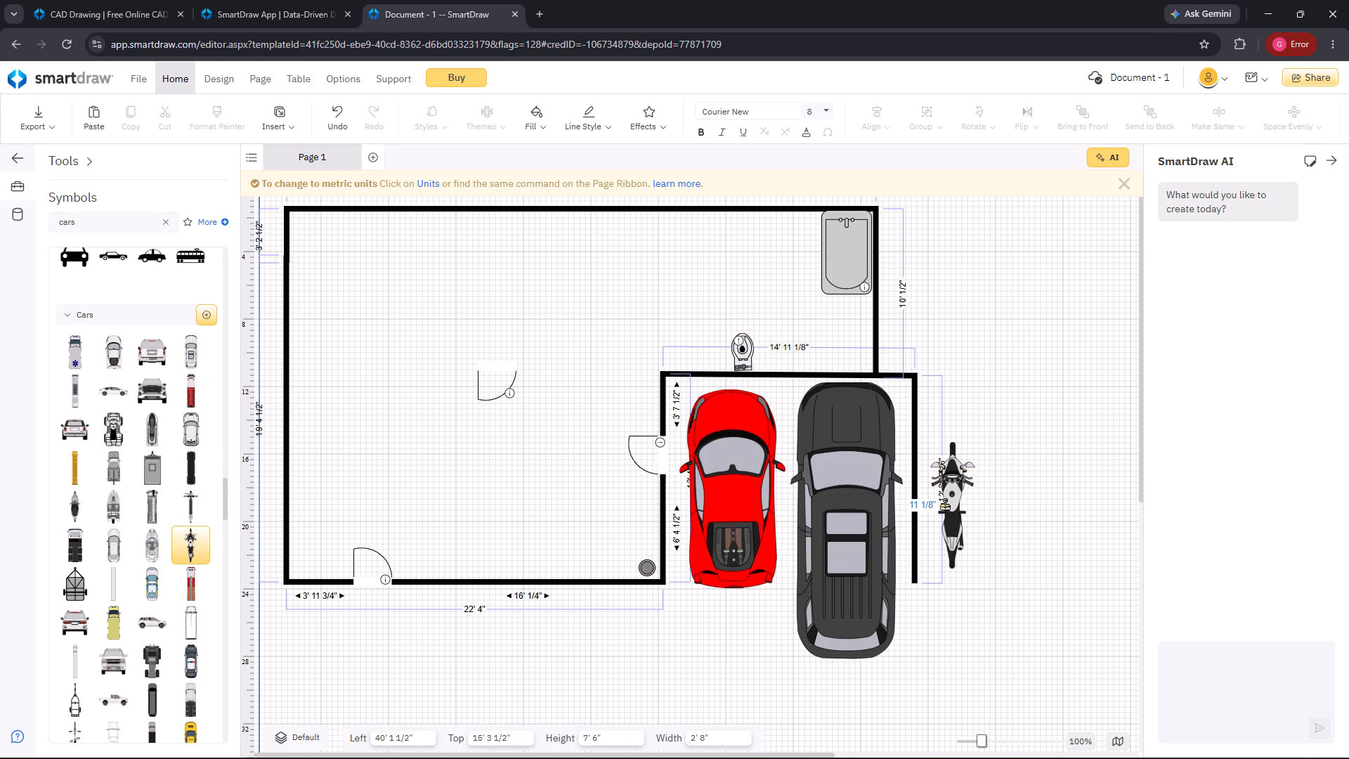
left_click_drag(945, 505, 1024, 617)
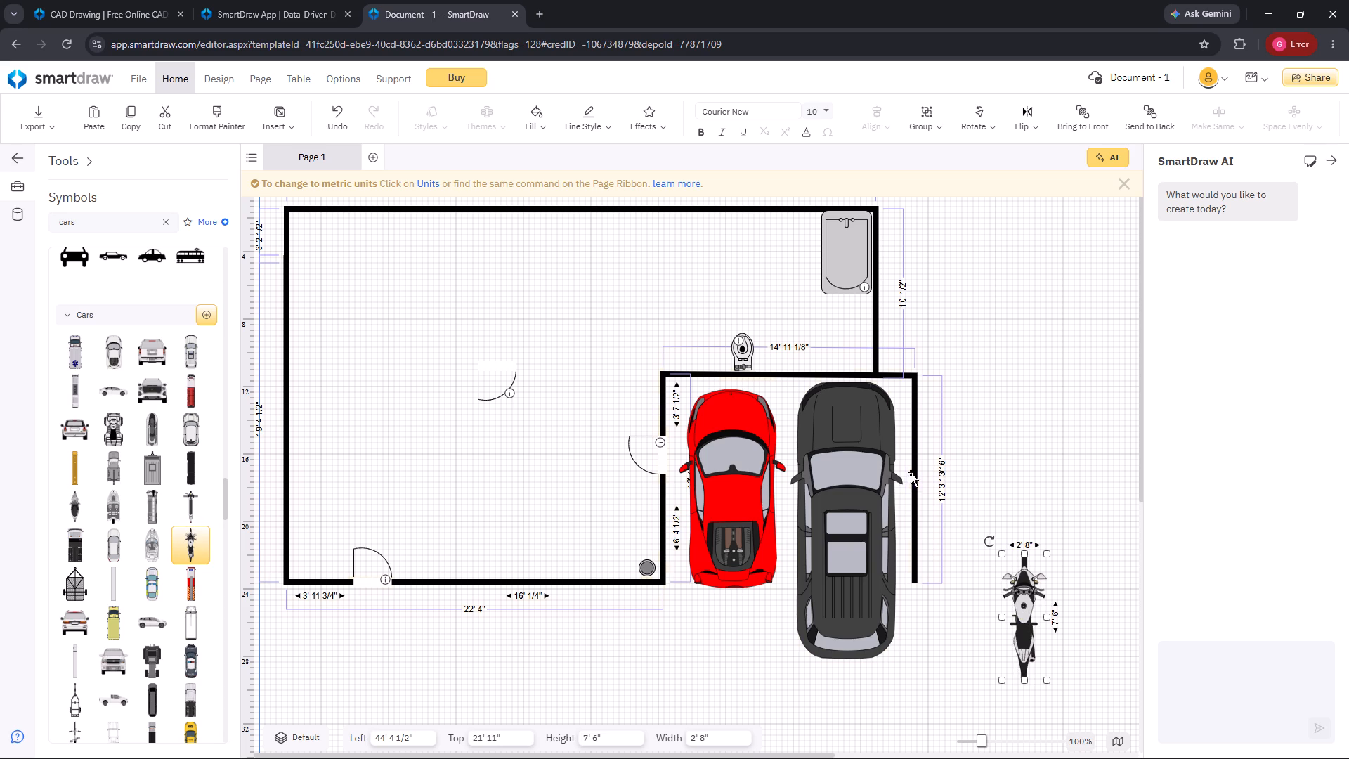
Move the bay's right wall farther outward so the bay's top wall is about 20' 6 1/8" long.
left_click(911, 473)
left_click_drag(917, 480, 1011, 486)
Move the motorcycle into the bay between the dark gray car and the right wall, at about 40' 3" left and 14' 9" top.
left_click_drag(1022, 619, 959, 519)
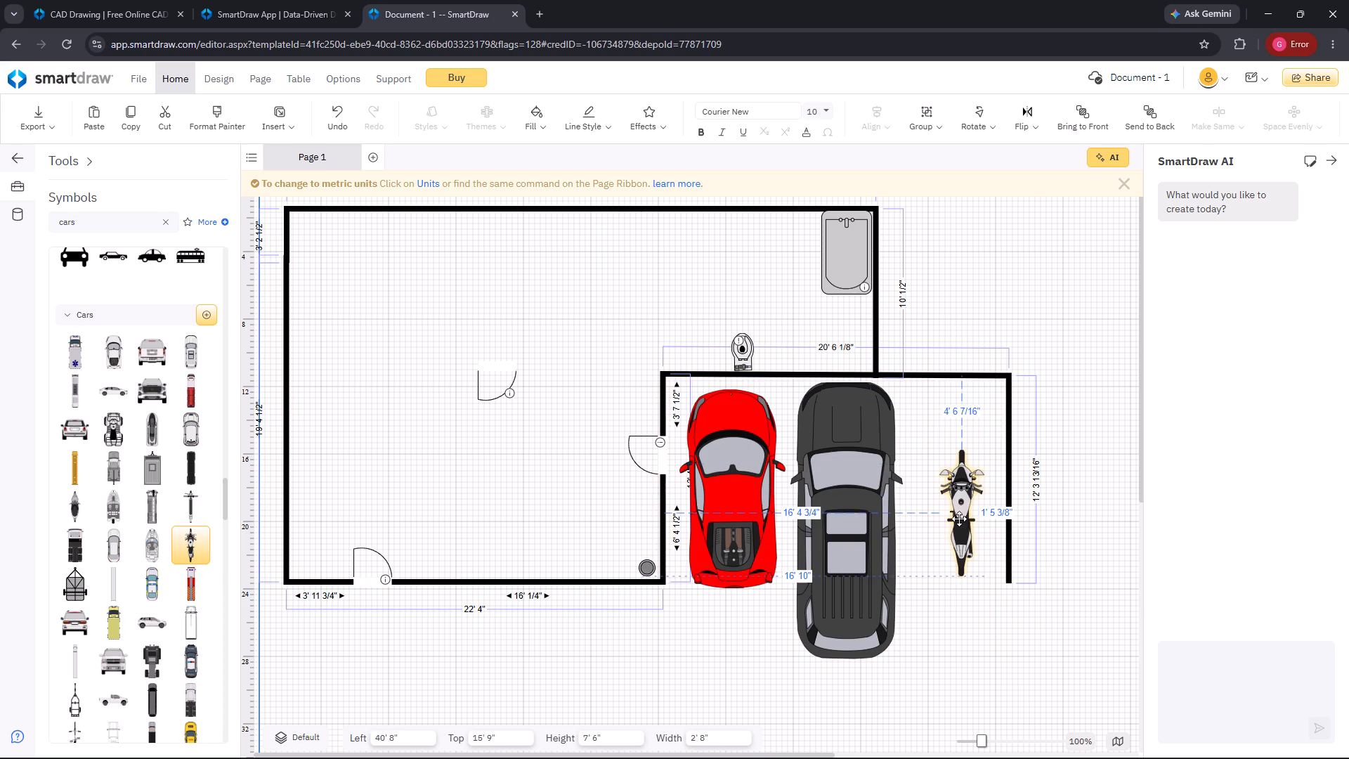
left_click_drag(959, 519, 952, 498)
Fill the motorcycle with the dark gray from the recent fills.
right_click(961, 490)
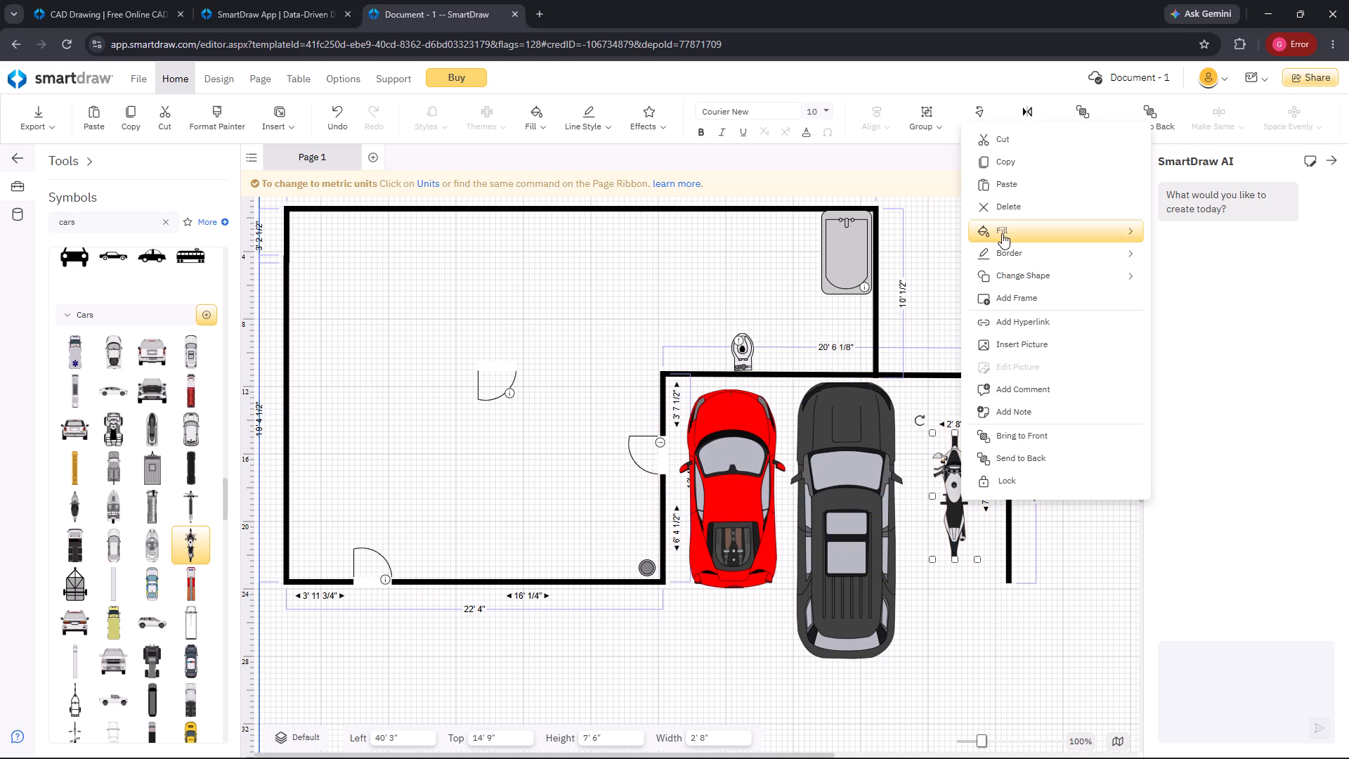
left_click(1010, 237)
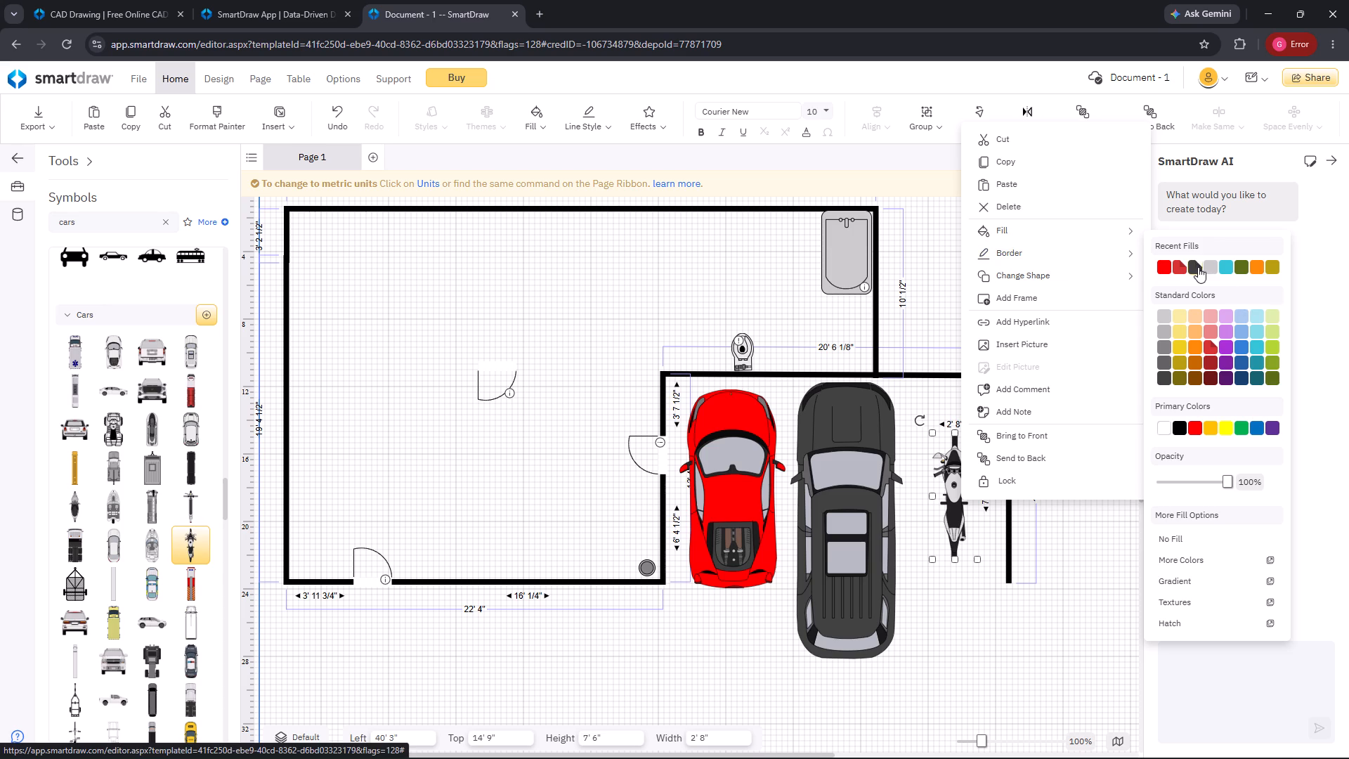
left_click(1198, 267)
left_click(1100, 364)
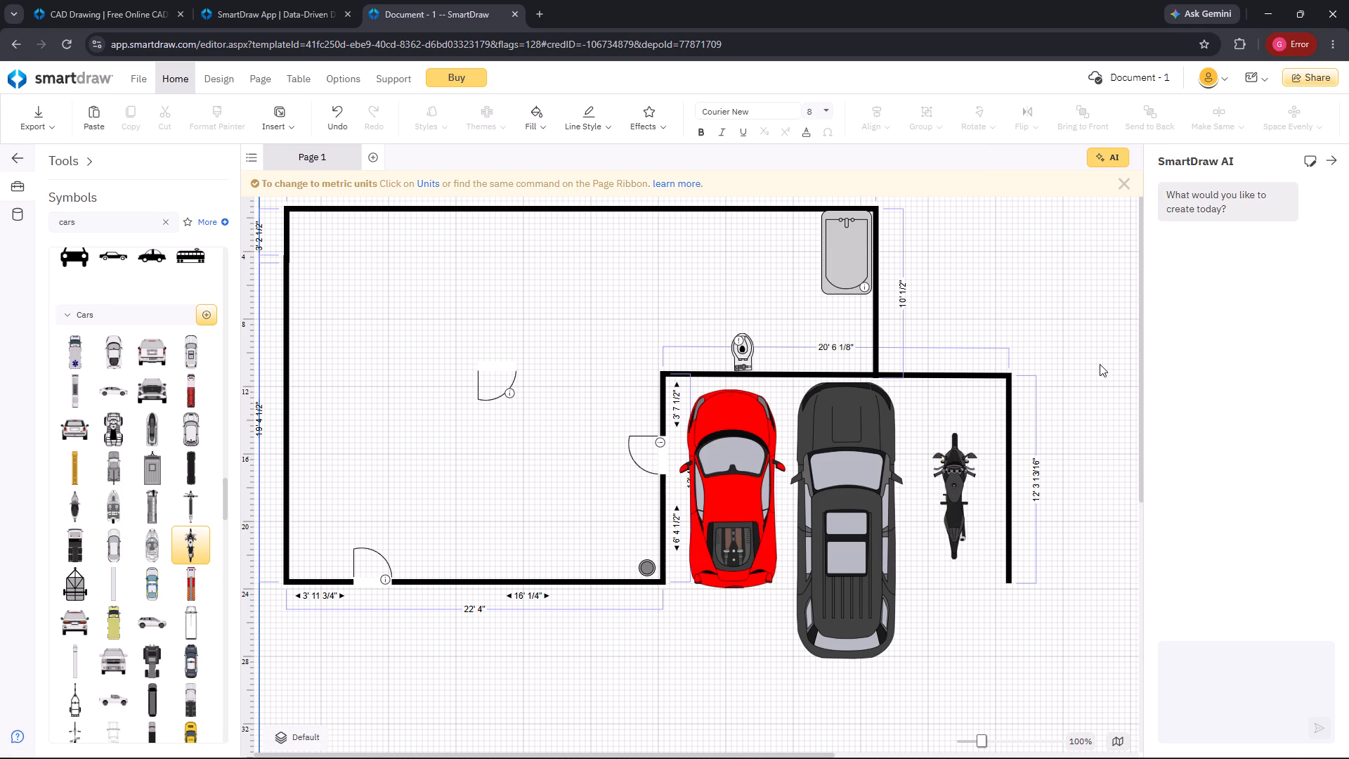
Look through the remaining symbols found for cars and clear the symbol search.
scroll(223, 500, "down", 5)
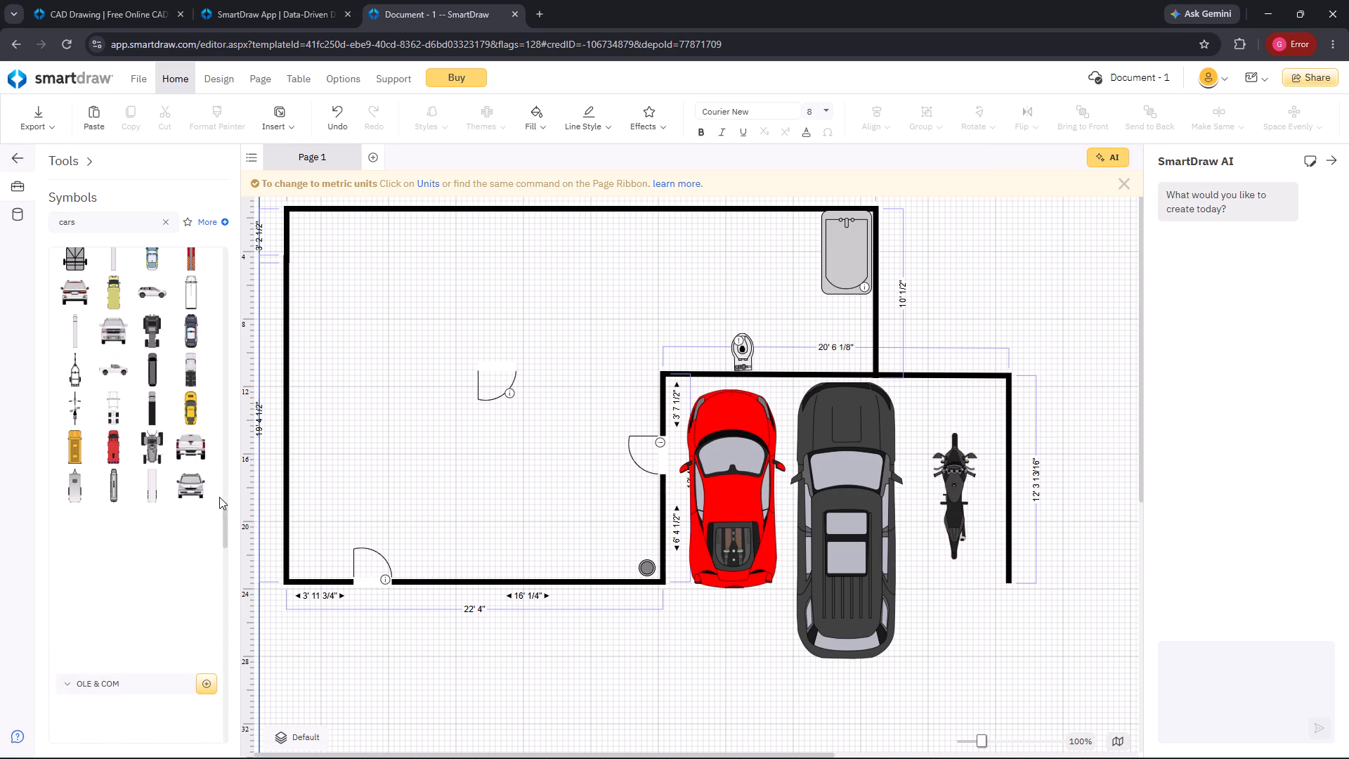
scroll(206, 493, "down", 5)
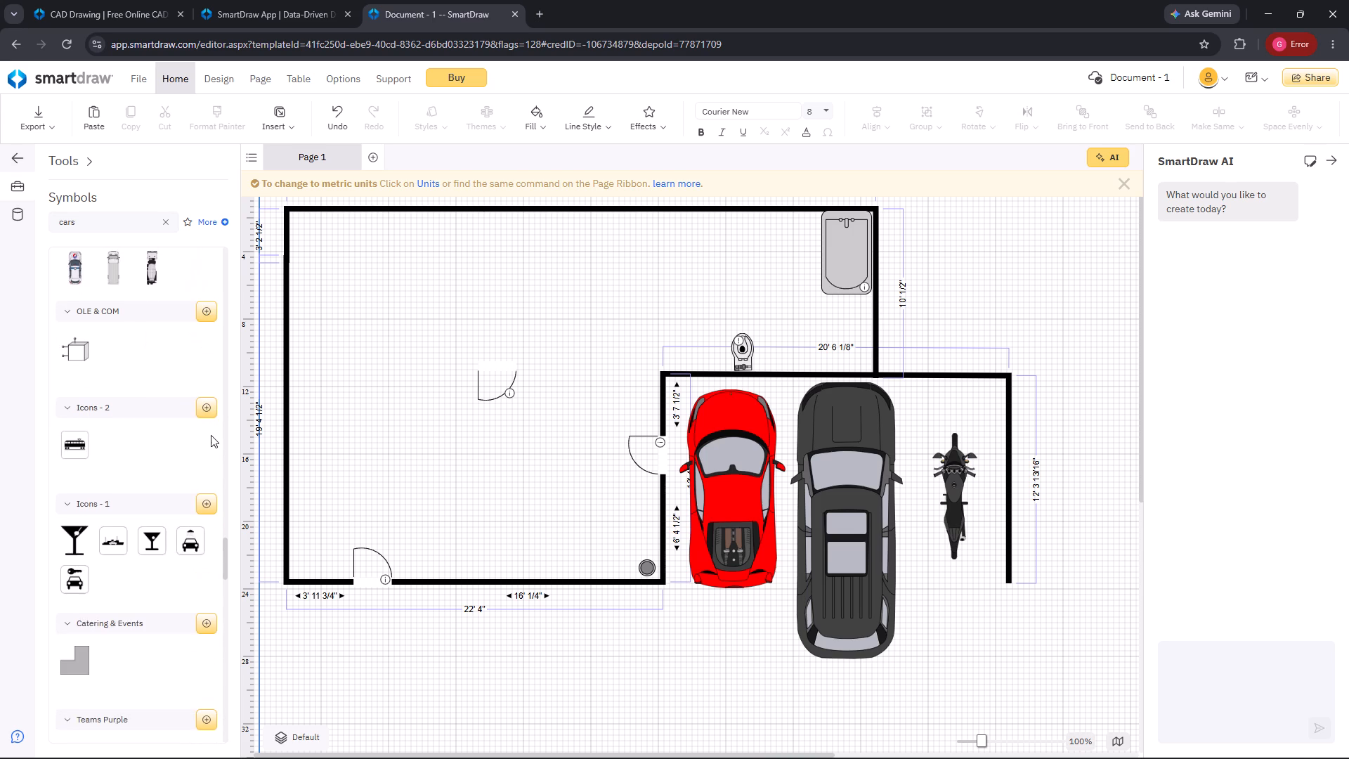
scroll(211, 435, "down", 4)
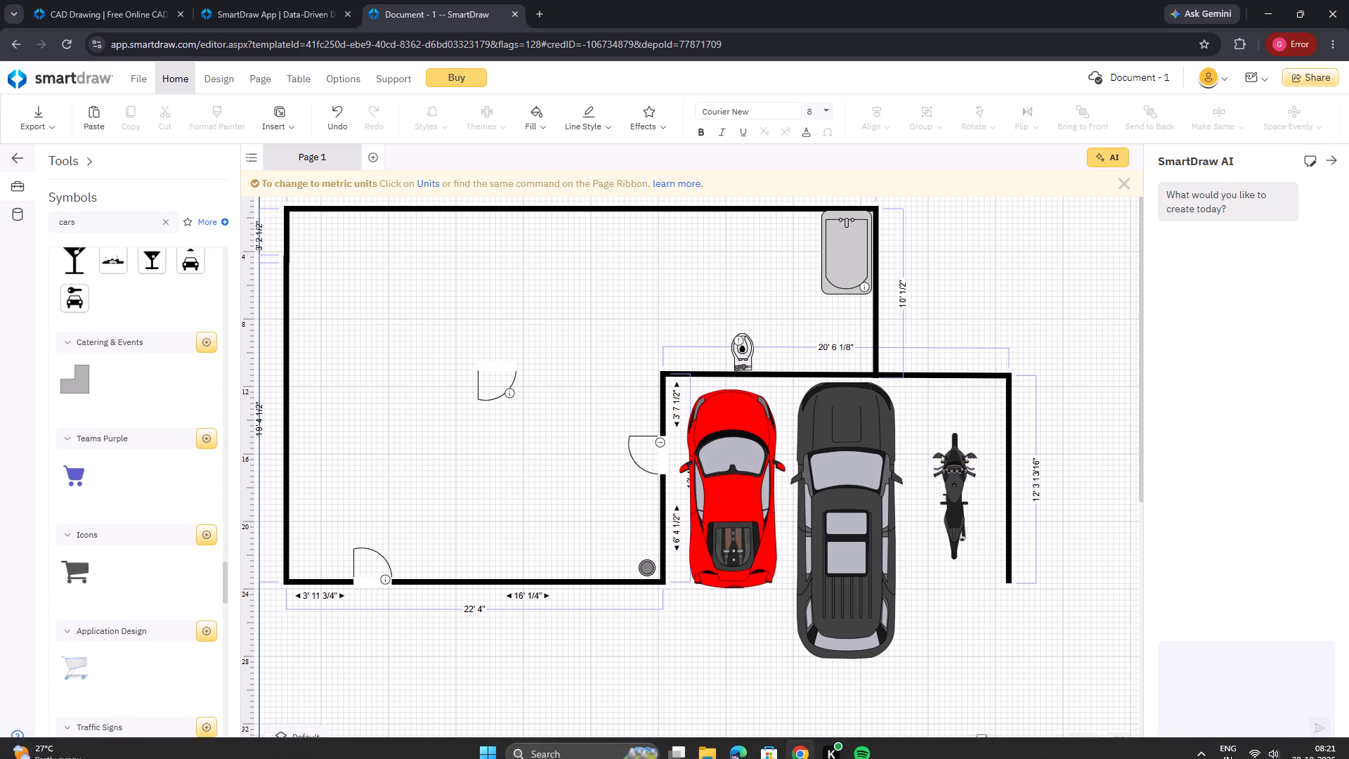
left_click(162, 231)
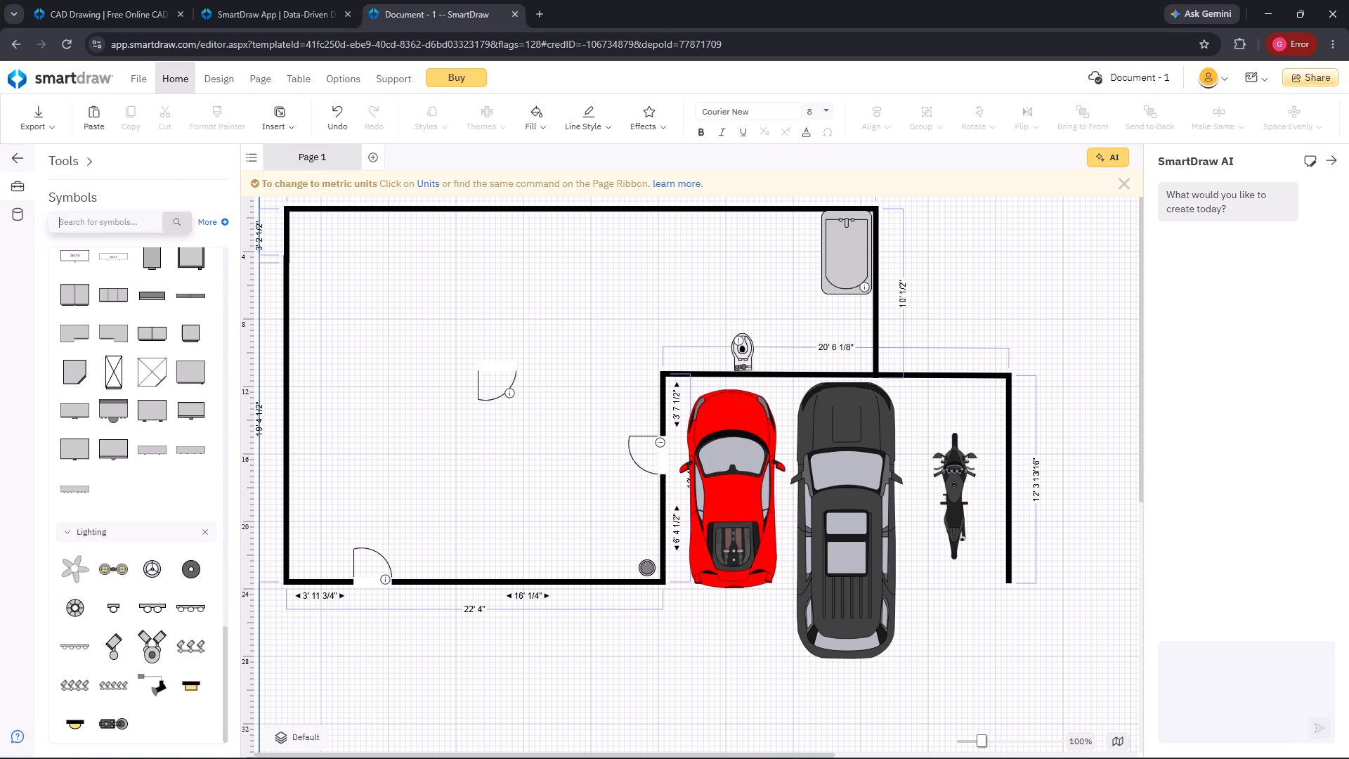
Draw a vertical wall about 9' 11" long from the garage bay's upper-left corner to the top outer wall, enclosing the bathroom.
left_click(86, 164)
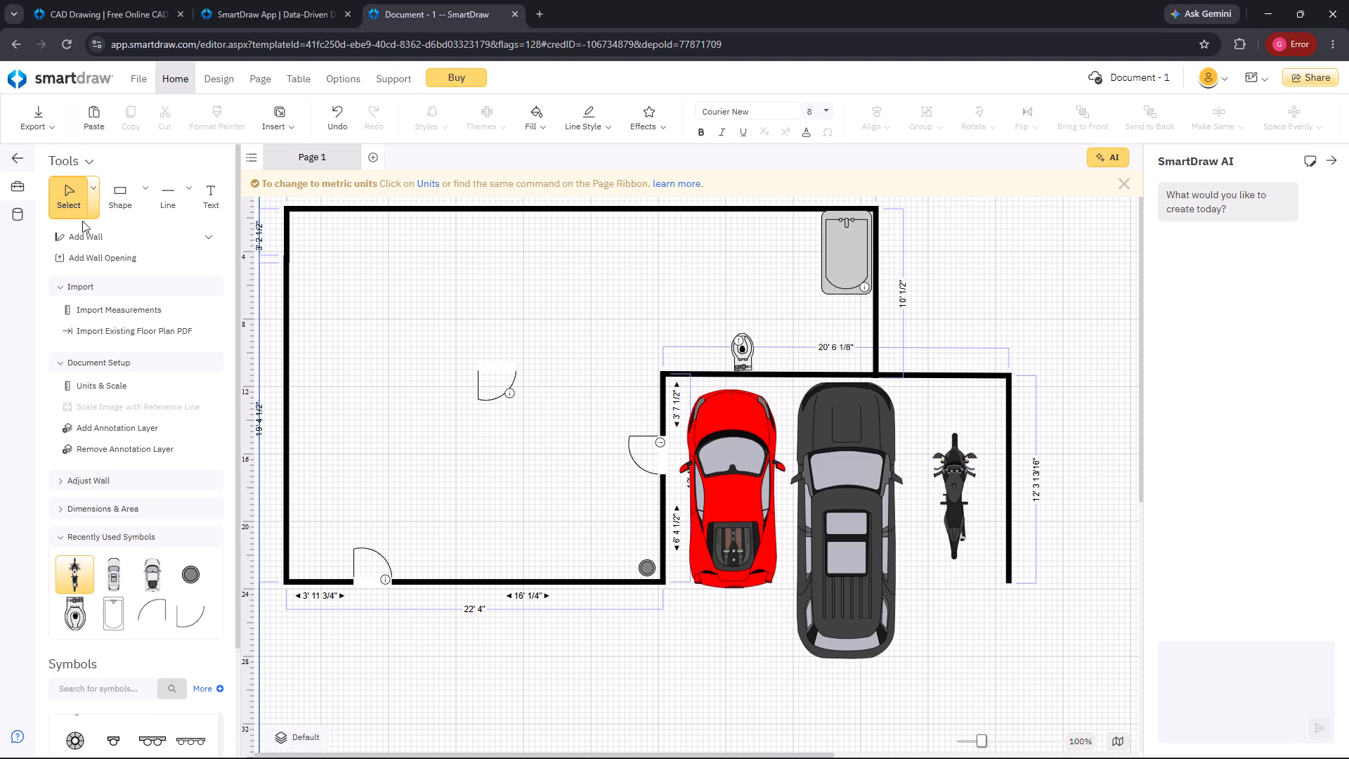
left_click(82, 234)
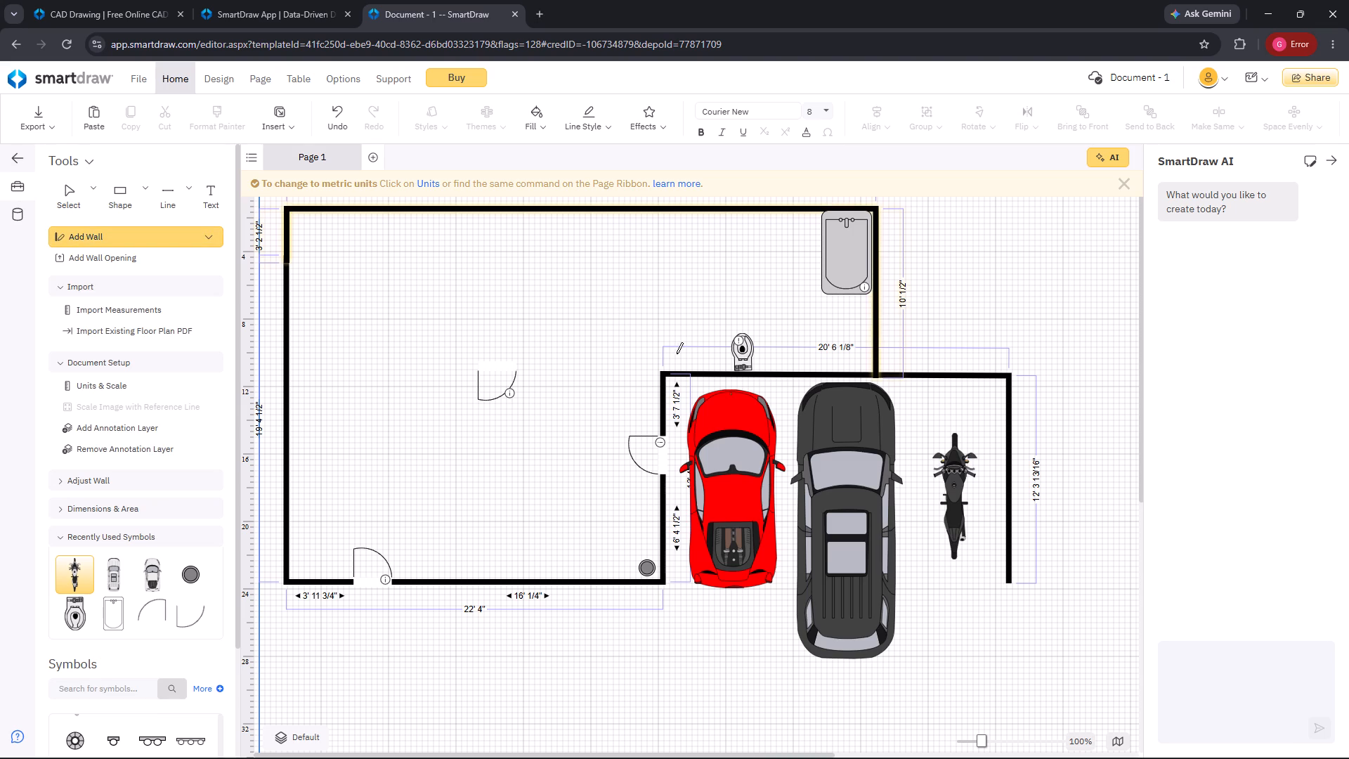
left_click_drag(663, 376, 662, 240)
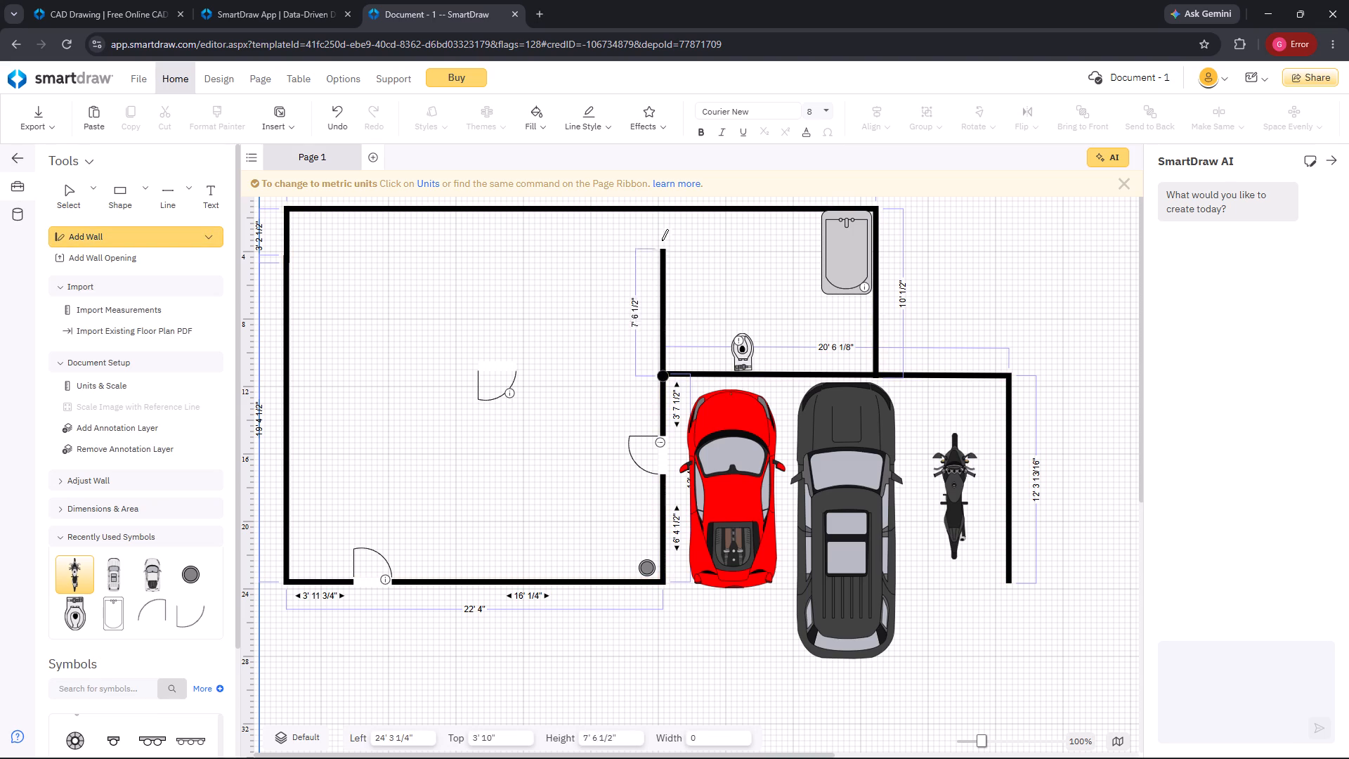
left_click_drag(662, 240, 662, 205)
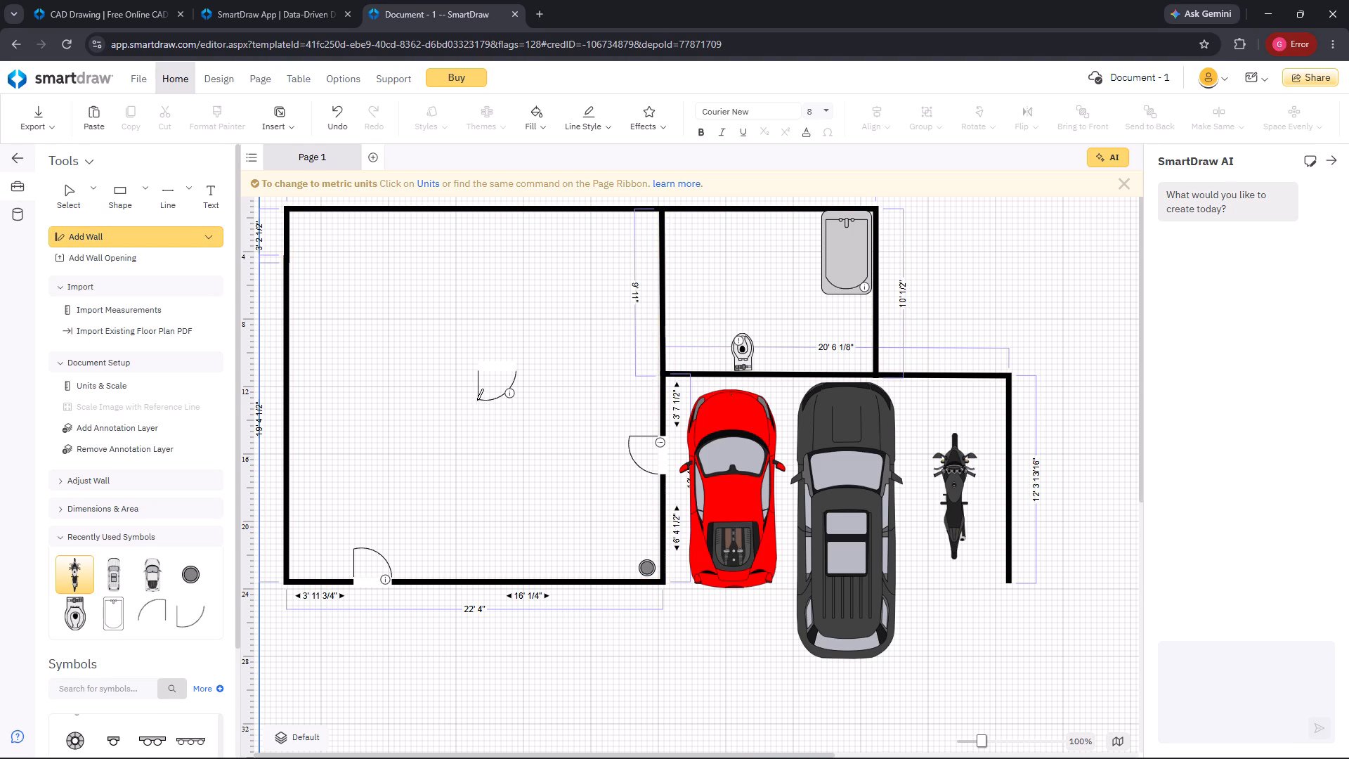
left_click(155, 235)
Move the loose door from the large room into the new bathroom wall, about 4' 4 1/4" below the top wall.
left_click_drag(483, 398, 646, 319)
left_click(601, 339)
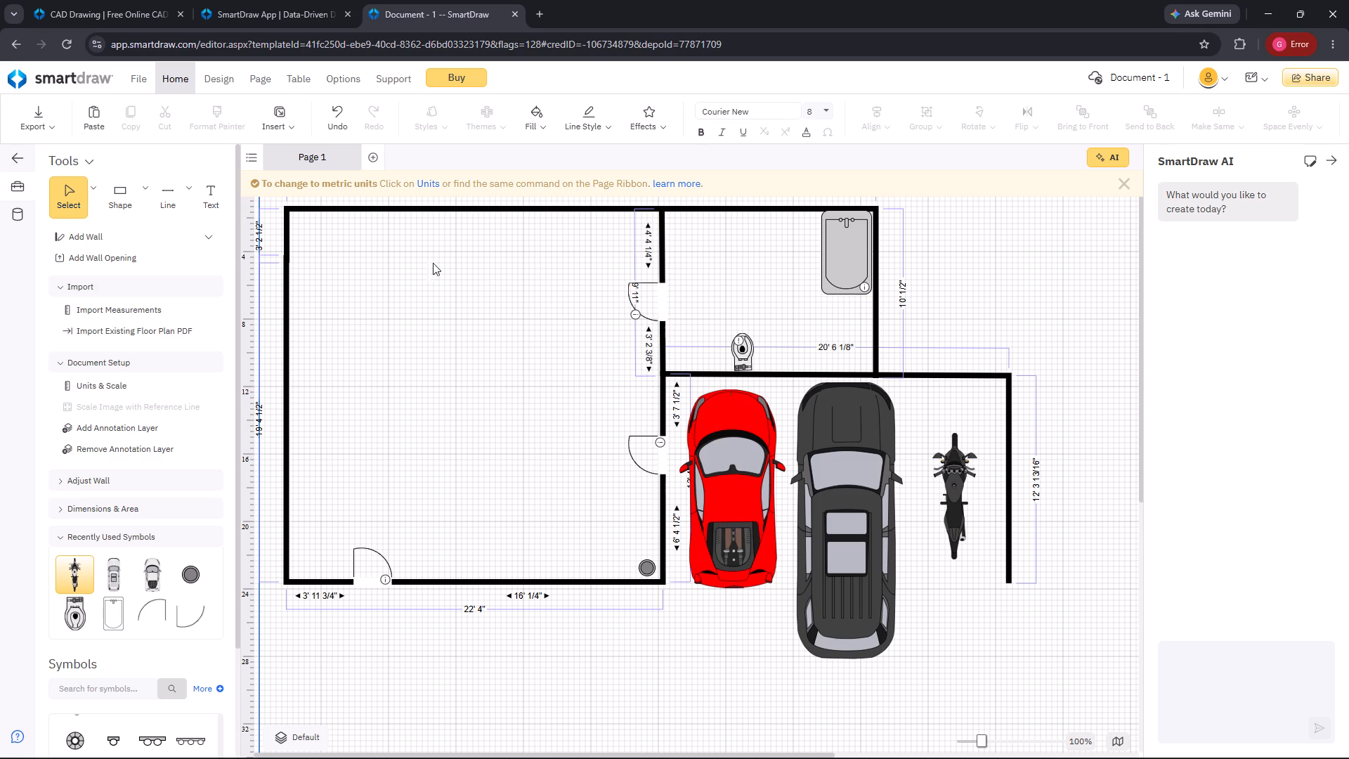
Search symbols for "sink" and place the 2' by 3' Sink Pedestal in the bathroom's upper-left corner, at about 24' 8 1/2" left and 1' 6 1/2" top.
left_click(78, 161)
left_click(113, 221)
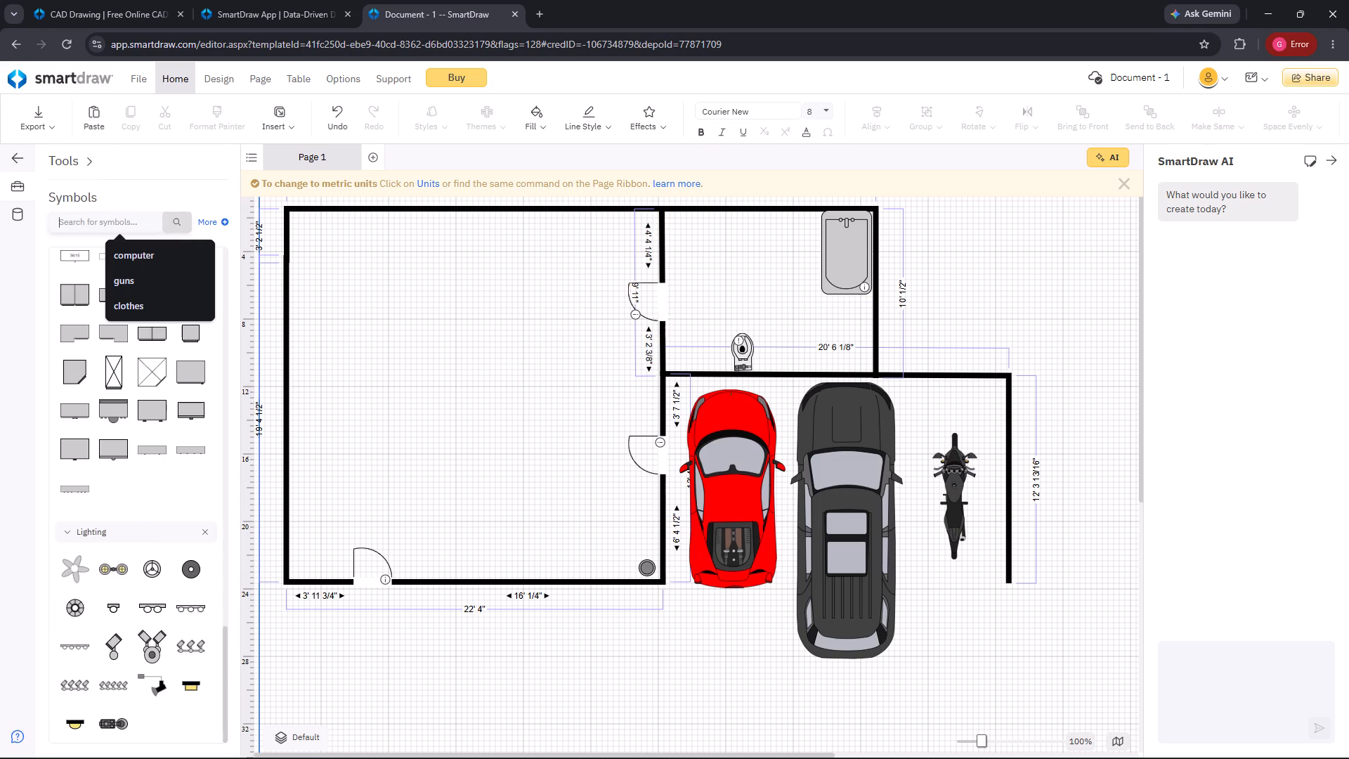
type("sink")
key("Return")
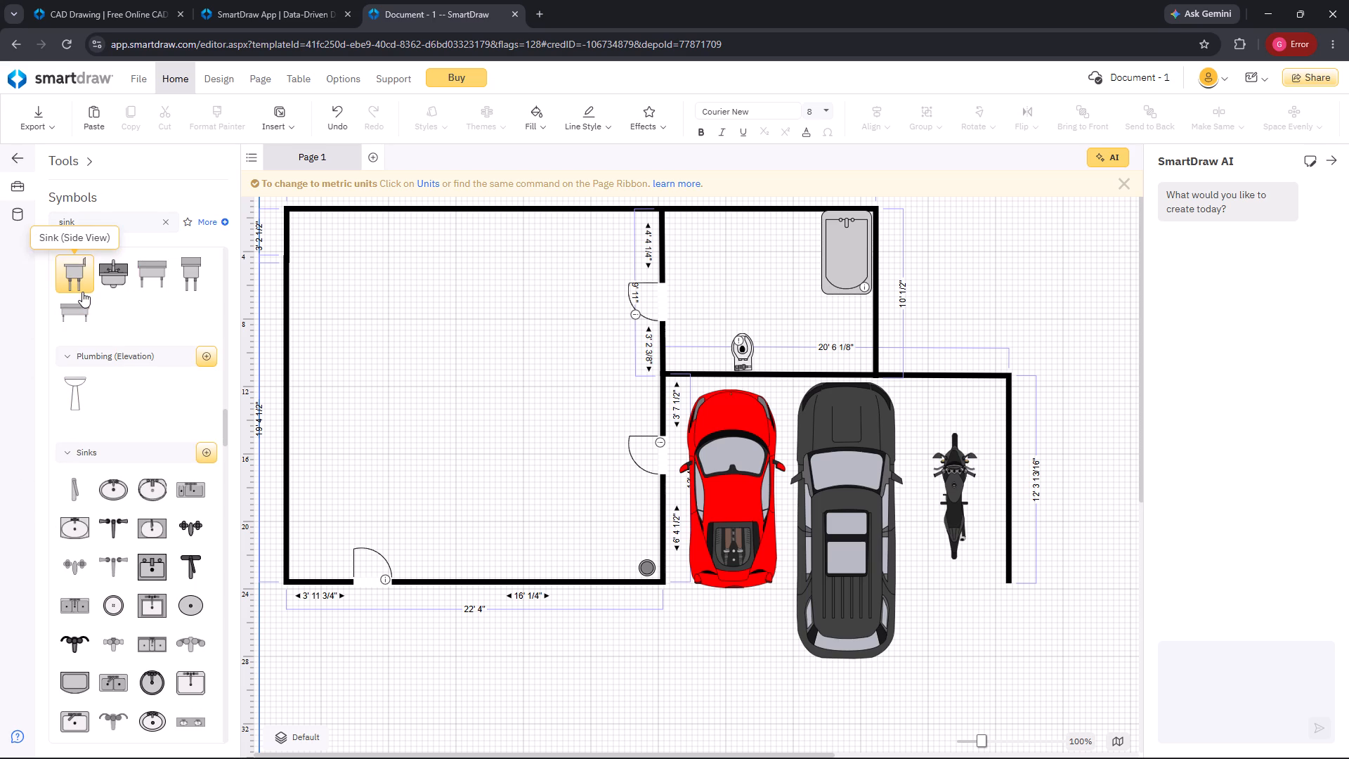
left_click_drag(63, 391, 460, 332)
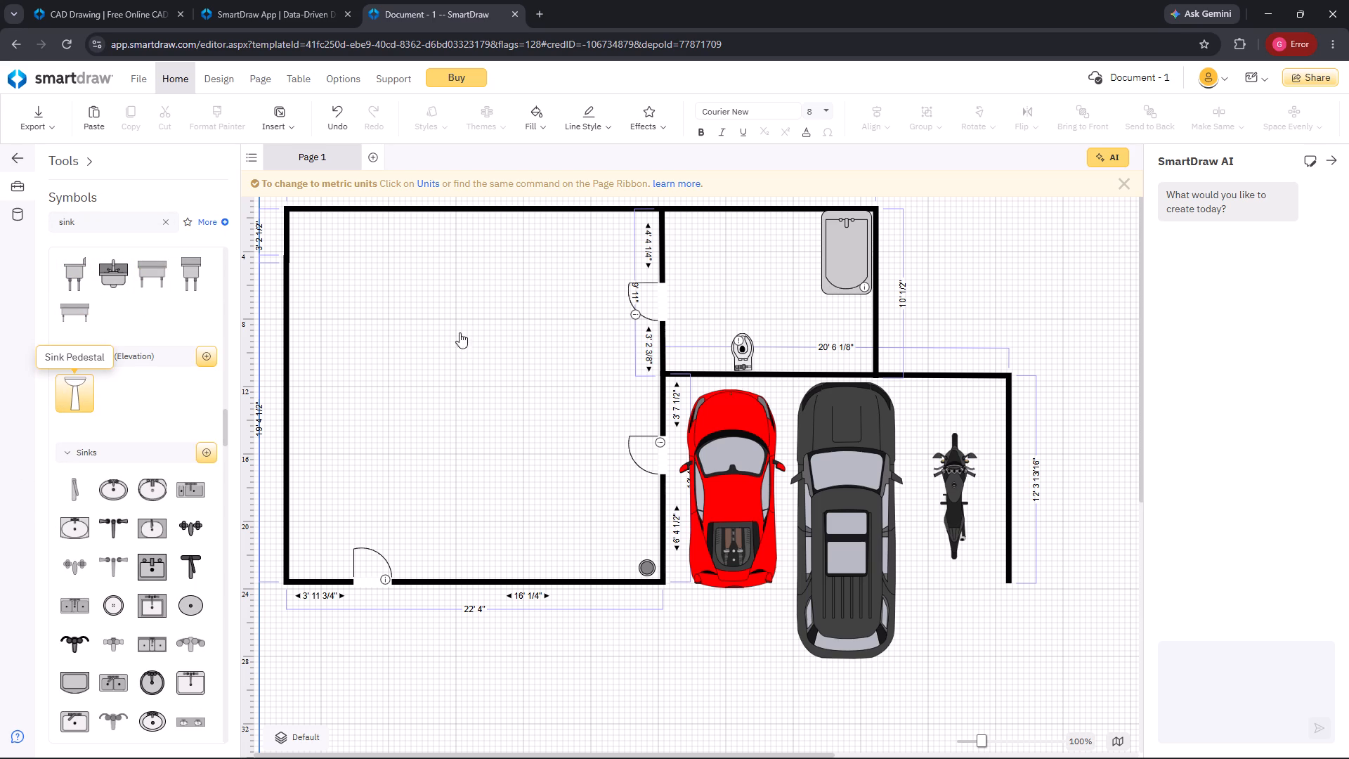
left_click_drag(460, 332, 760, 276)
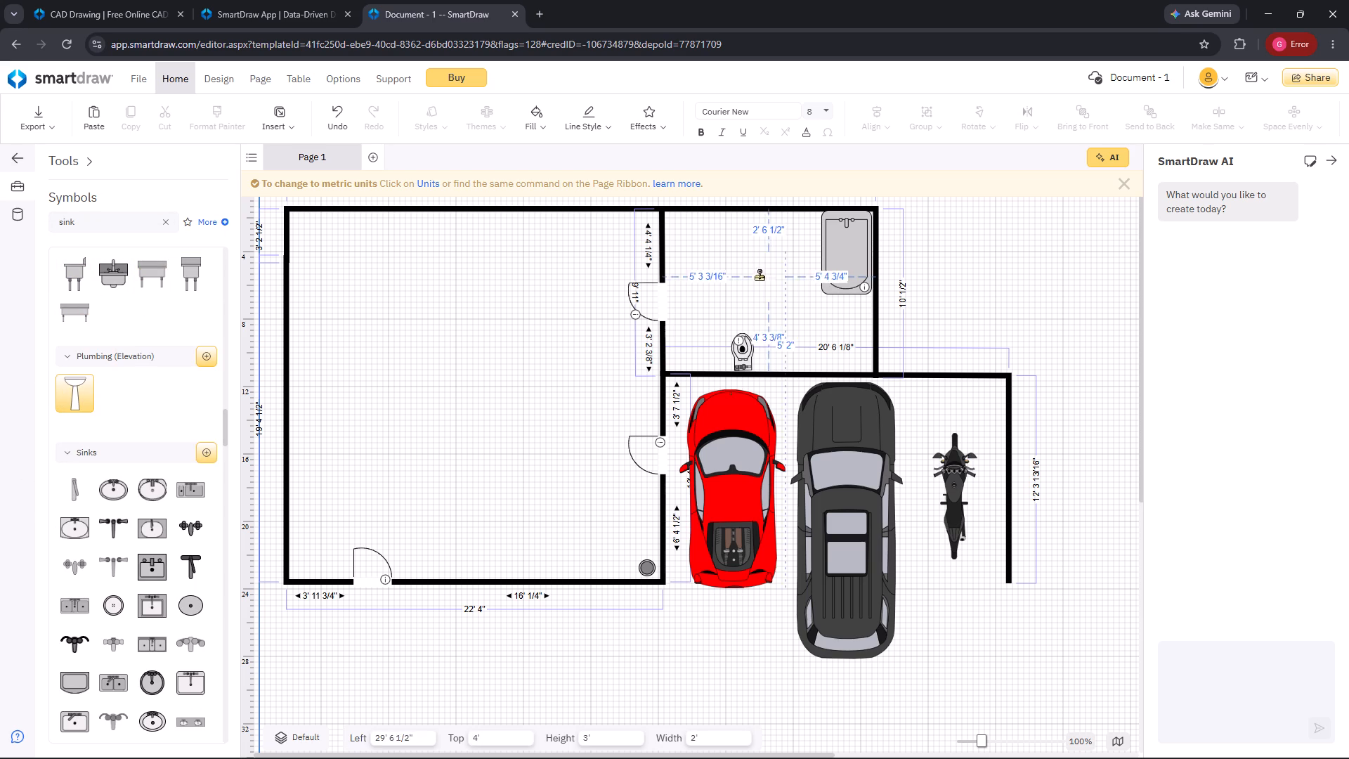
left_click_drag(760, 276, 687, 239)
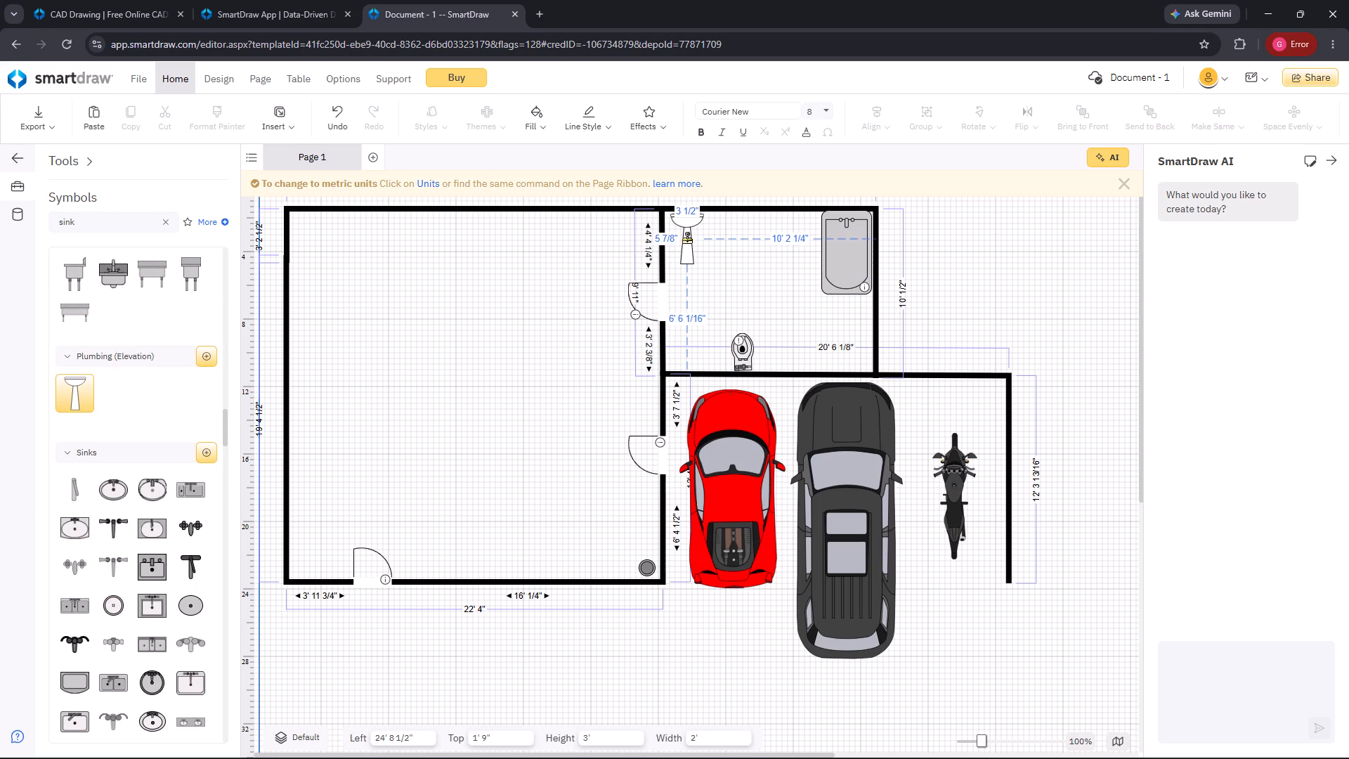
left_click_drag(687, 239, 687, 238)
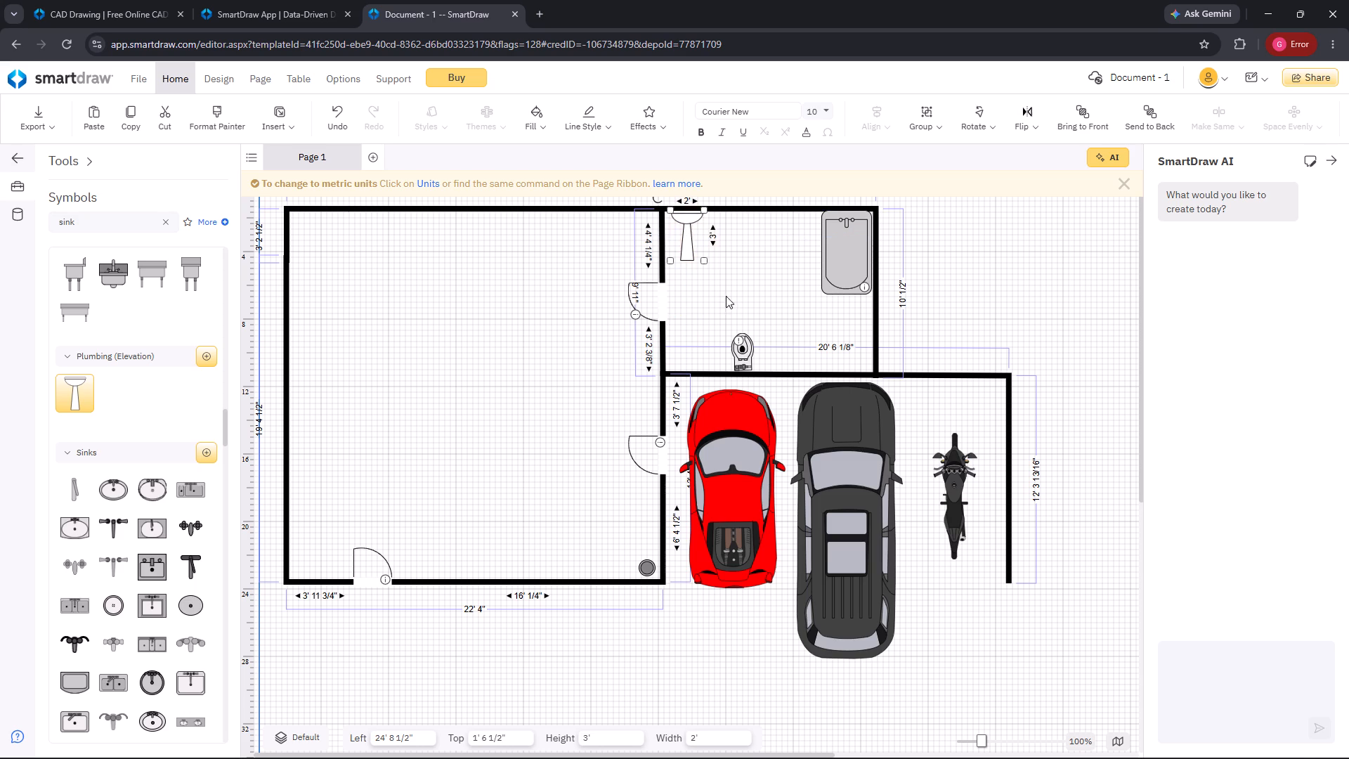
left_click(730, 303)
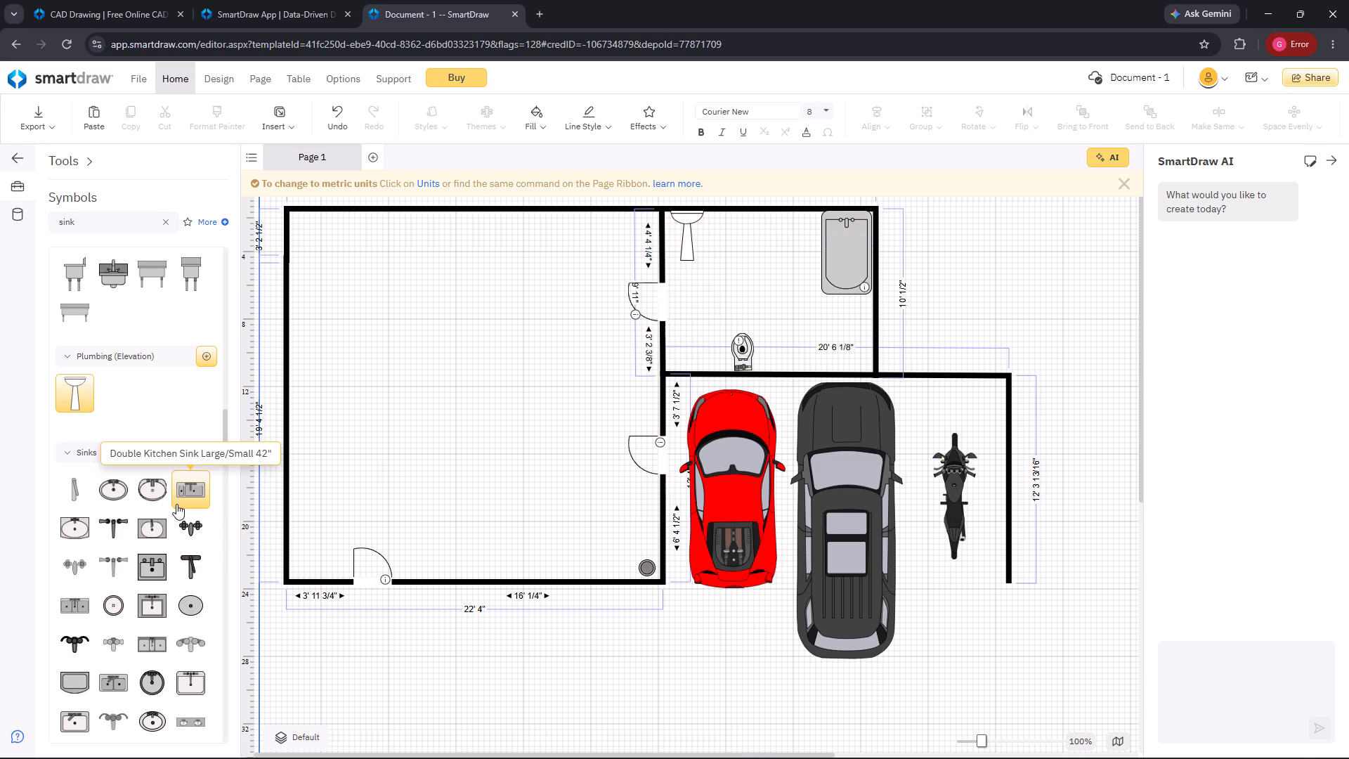
Place the 2' 3" by 1' 10" Square Pedestal Sink on the large room's bottom wall near the trash can, at about 18' 9" left and 21' 10" top.
scroll(152, 491, "down", 1)
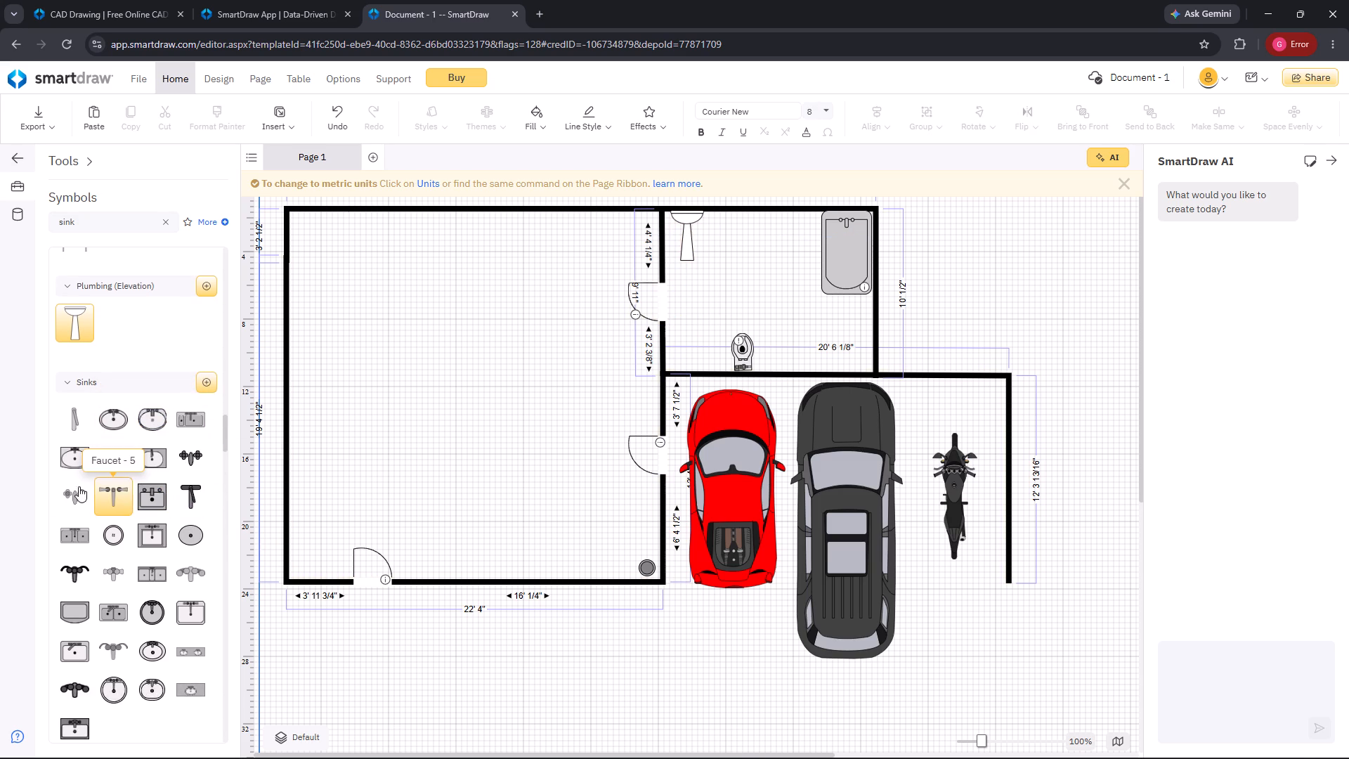
scroll(47, 495, "down", 2)
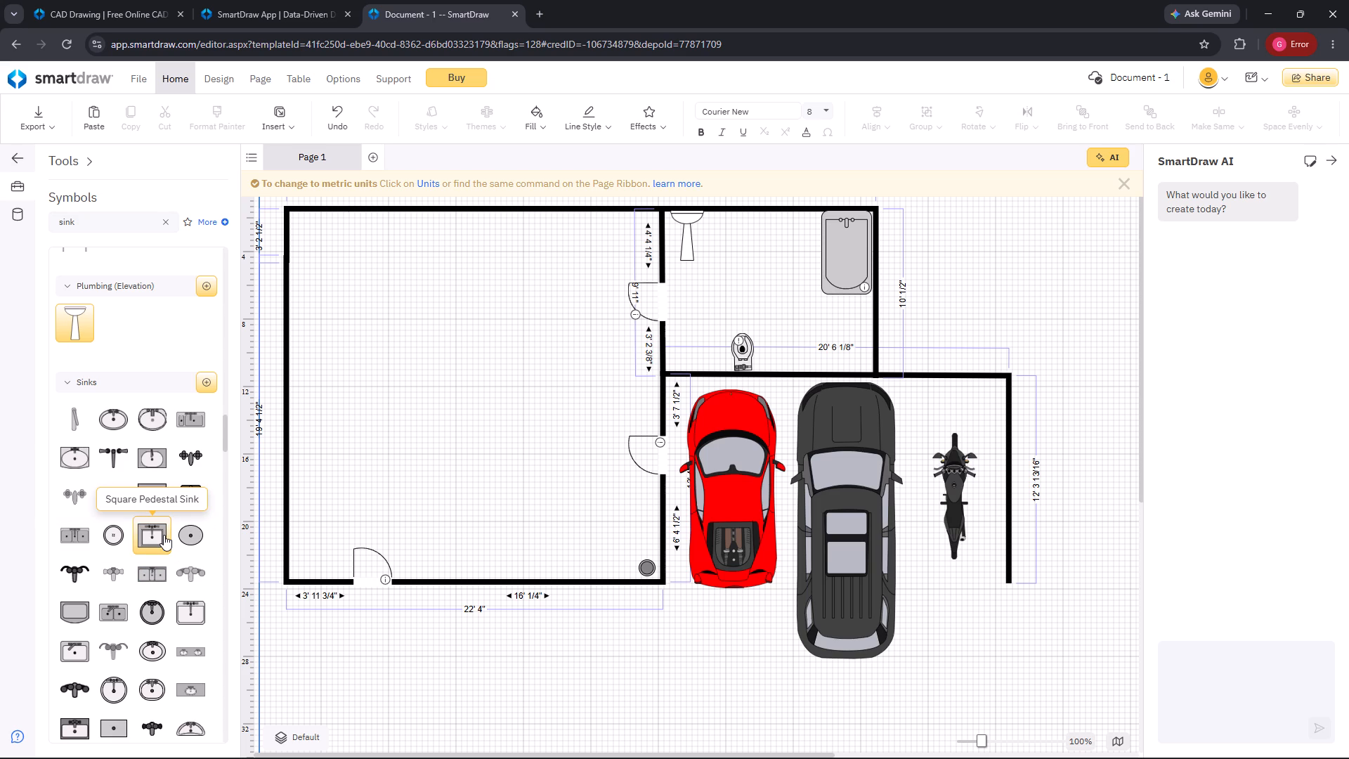
left_click_drag(164, 535, 340, 256)
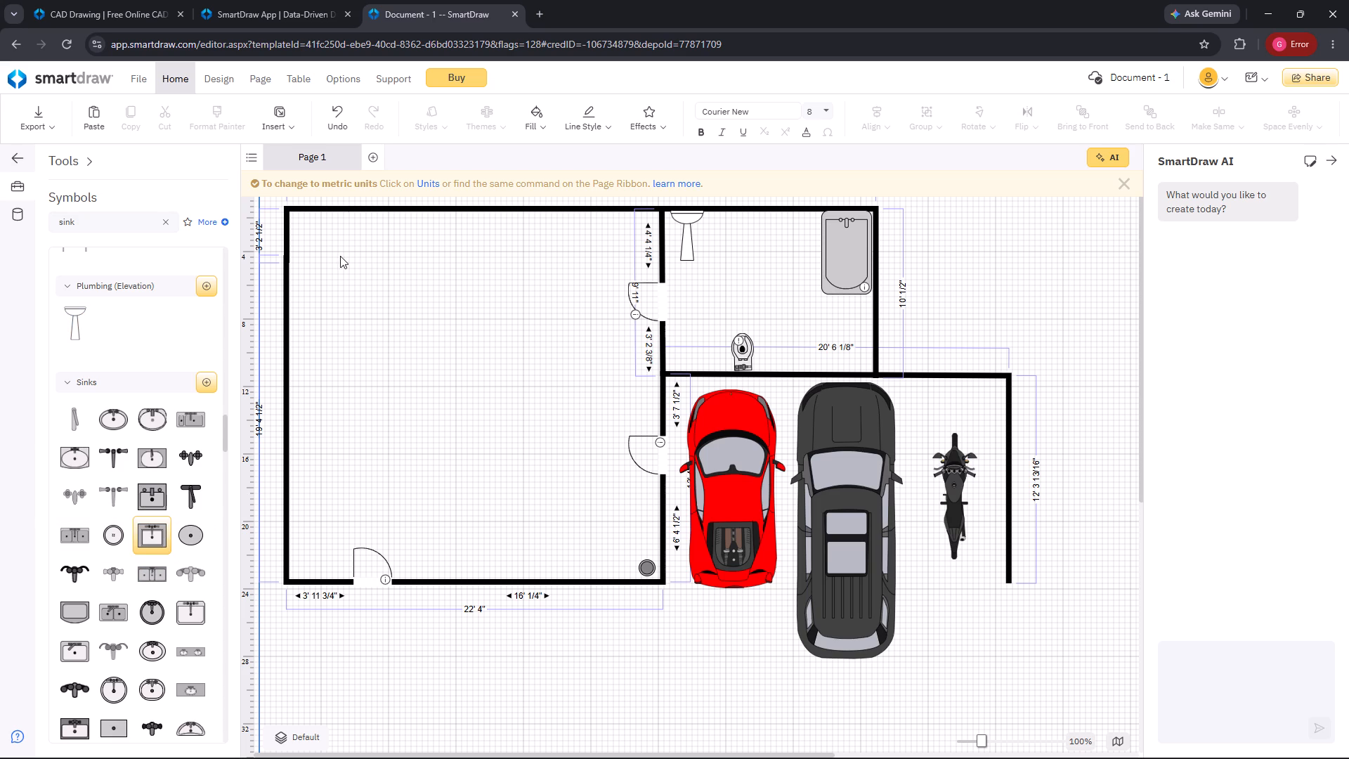
left_click_drag(340, 256, 537, 564)
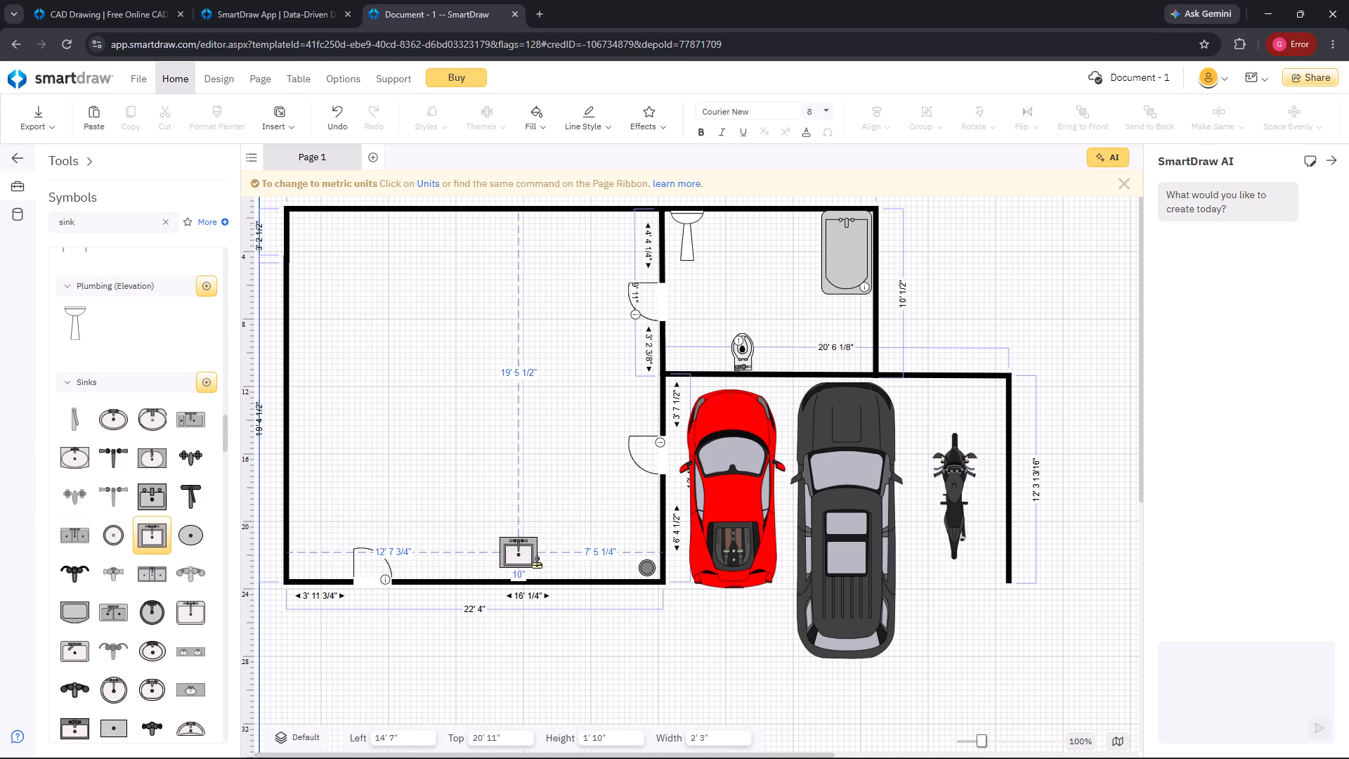
left_click_drag(537, 564, 589, 569)
Rotate the square sink about 180° so its faucet side faces the bottom wall.
left_click_drag(559, 535, 615, 691)
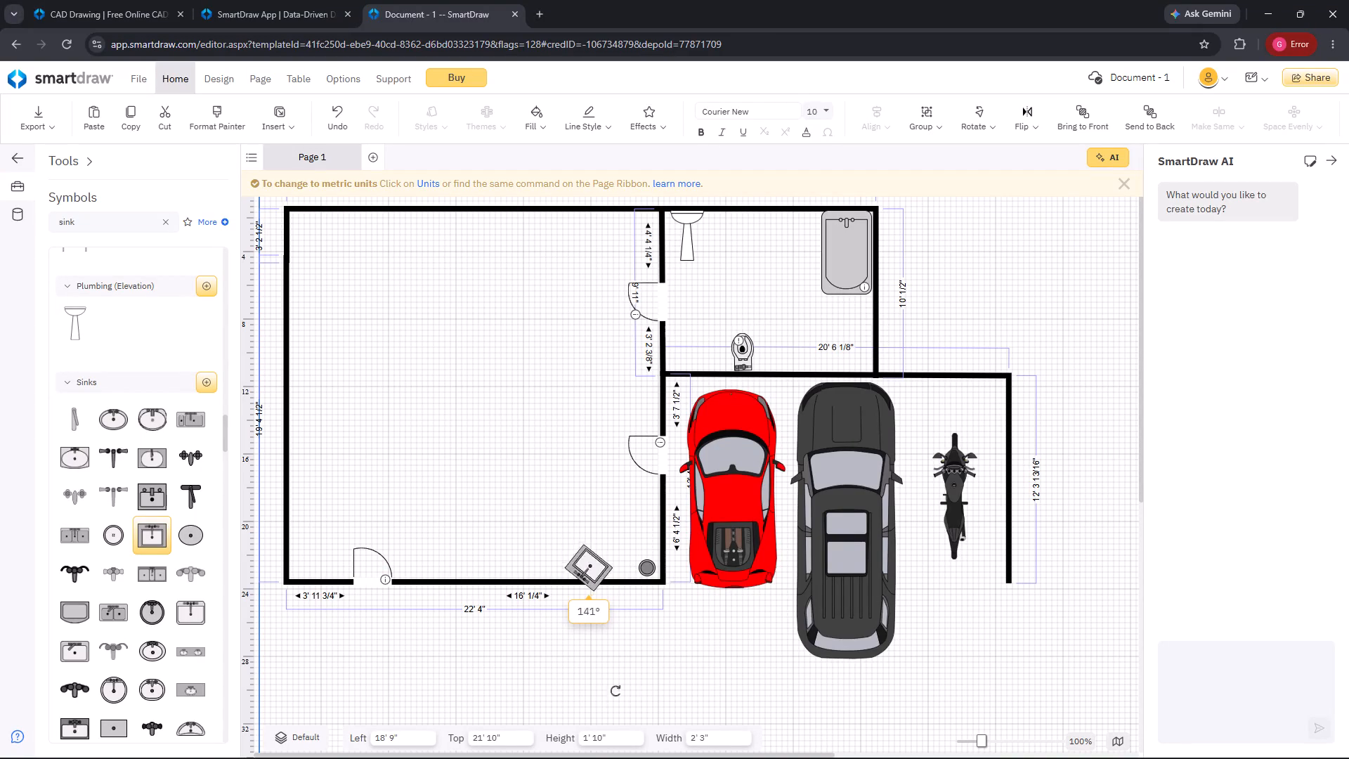
left_click_drag(615, 691, 663, 647)
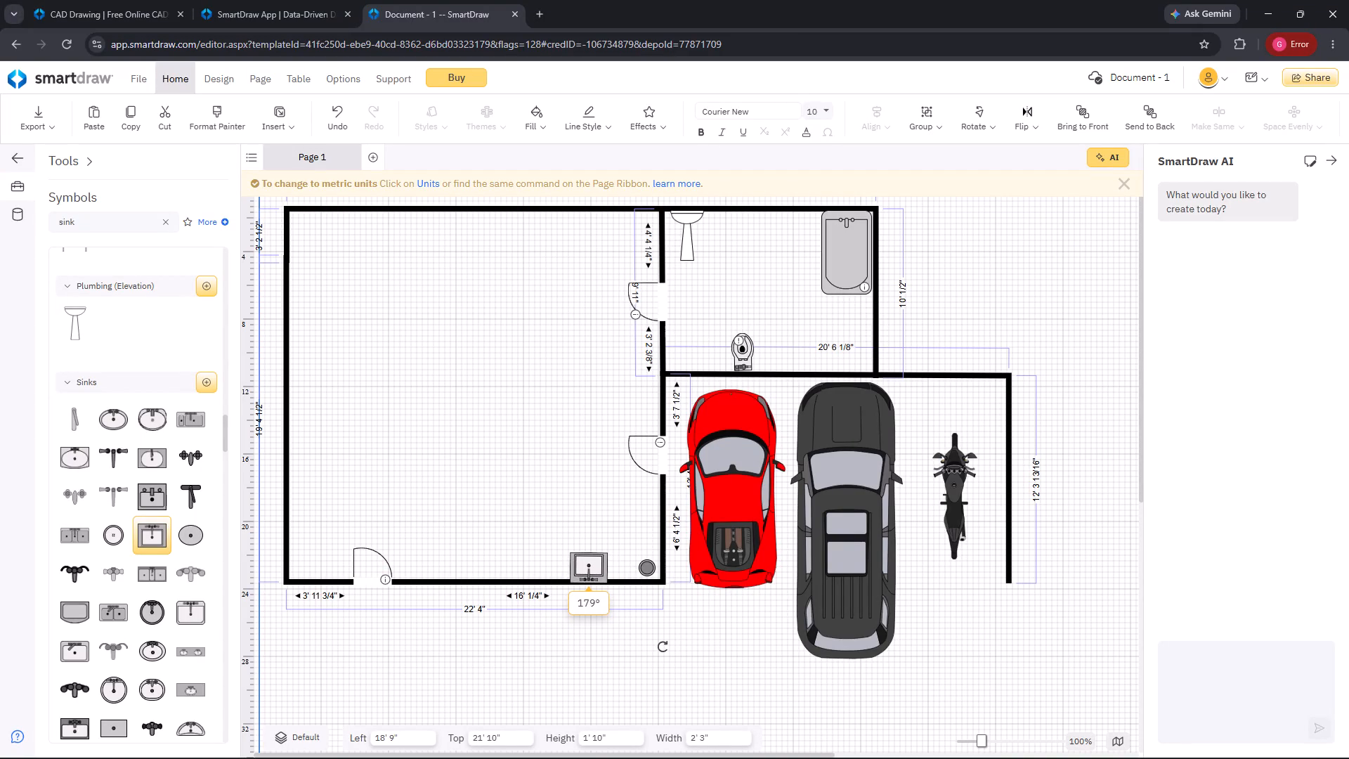
left_click_drag(663, 647, 663, 640)
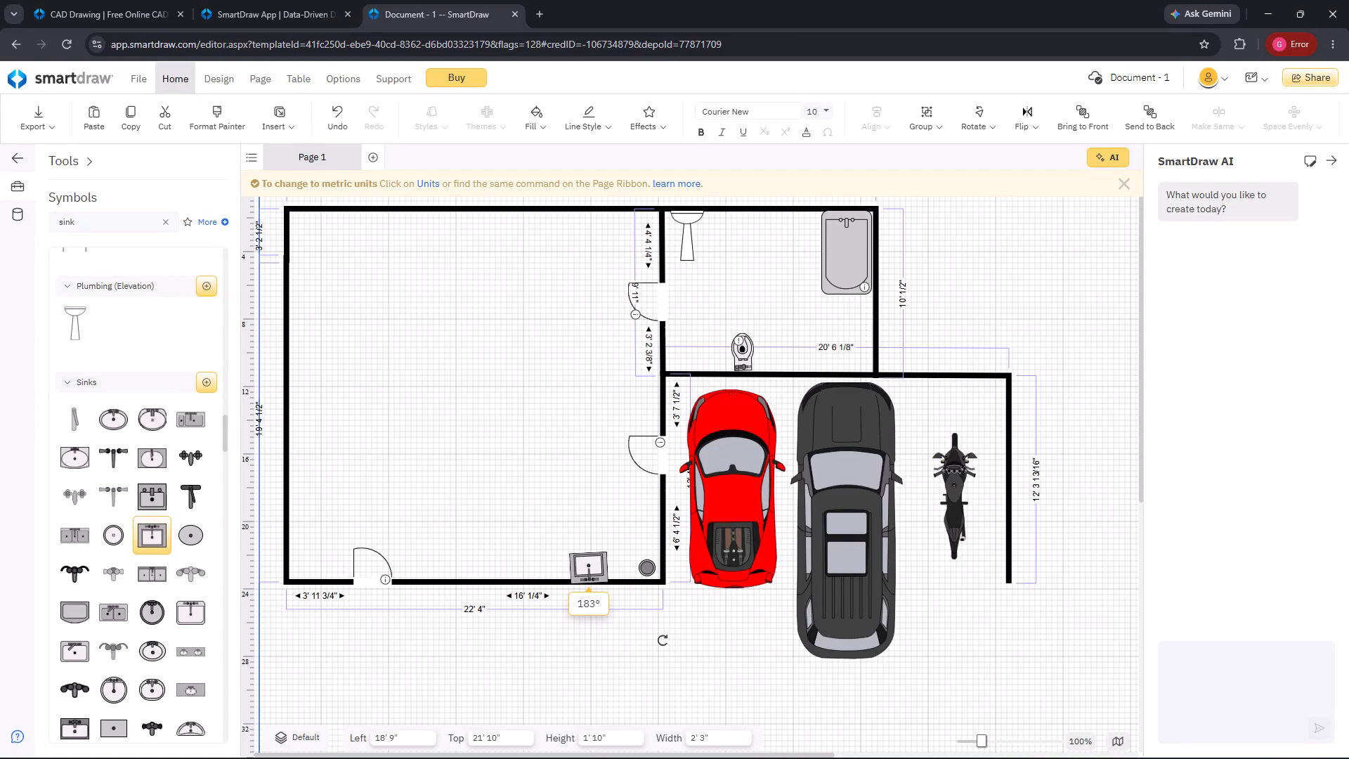
left_click_drag(663, 640, 660, 644)
left_click(656, 646)
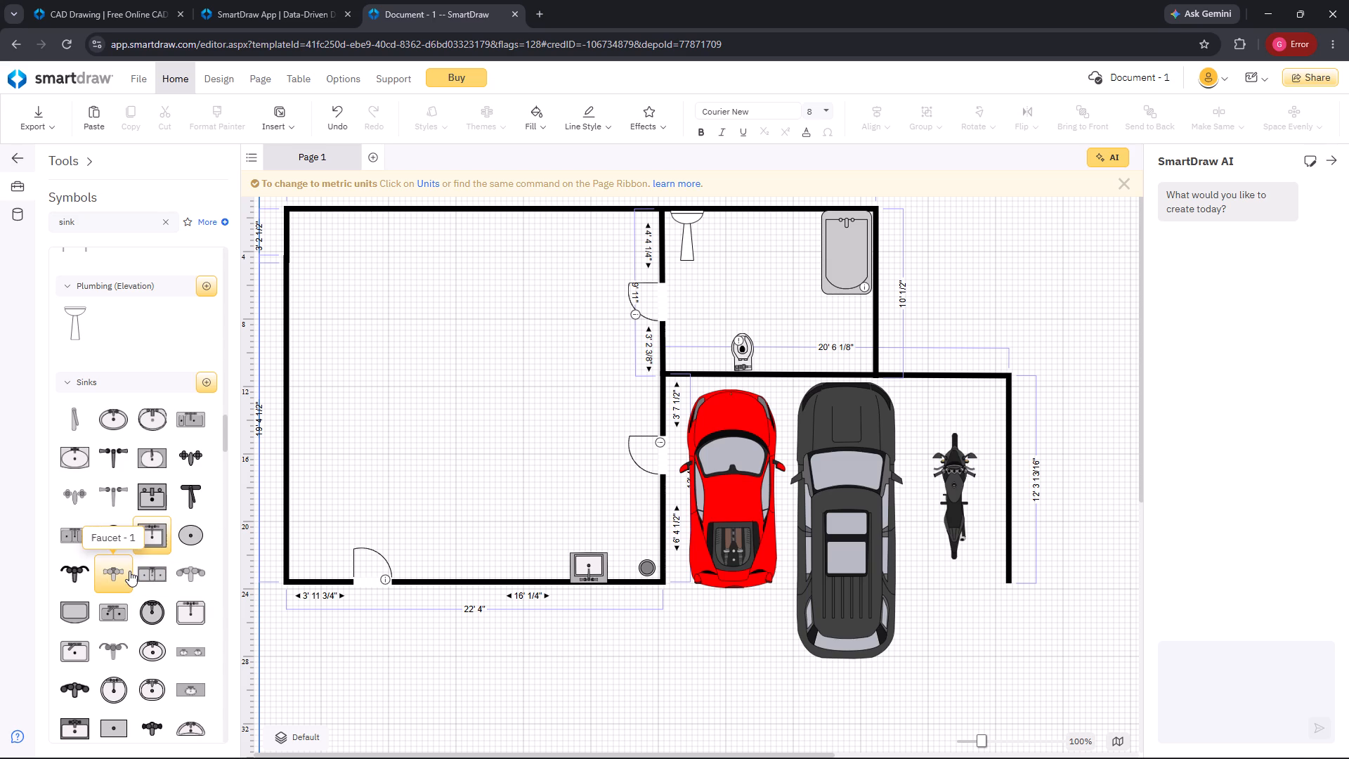
Search symbols for "kitchen" and place the 2' 10" by 2' 4" Range - 6 Burners on the bottom wall, between the door and the square sink.
scroll(129, 571, "up", 1)
scroll(129, 571, "down", 5)
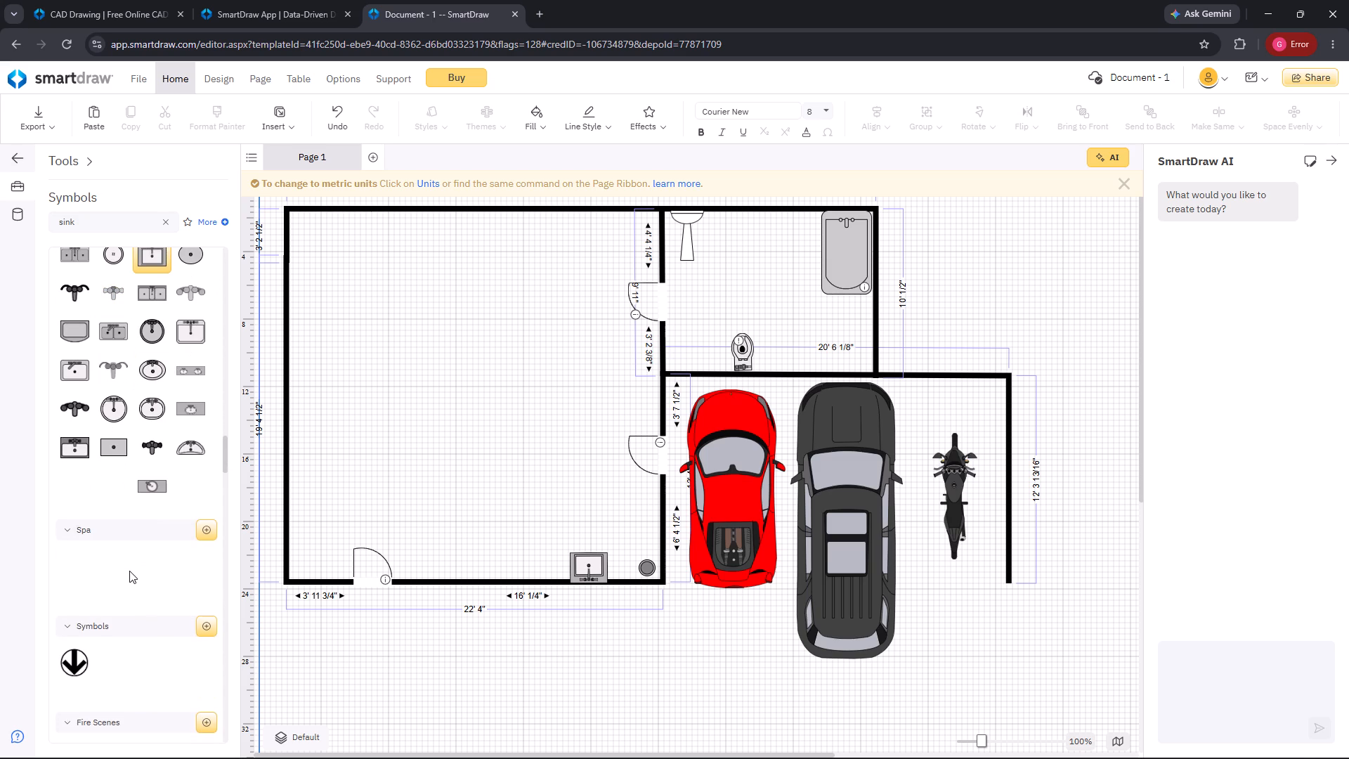
scroll(129, 571, "down", 1)
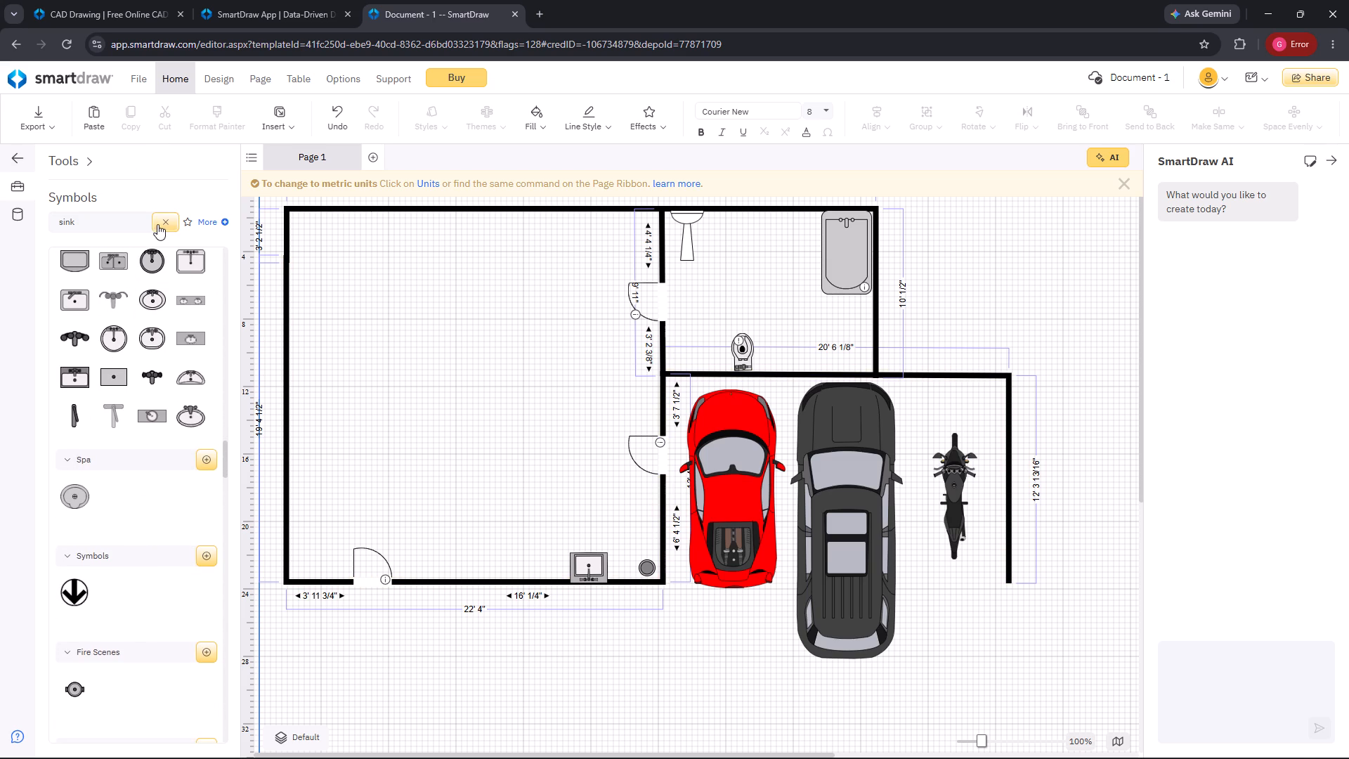
left_click(157, 224)
type("kitchen")
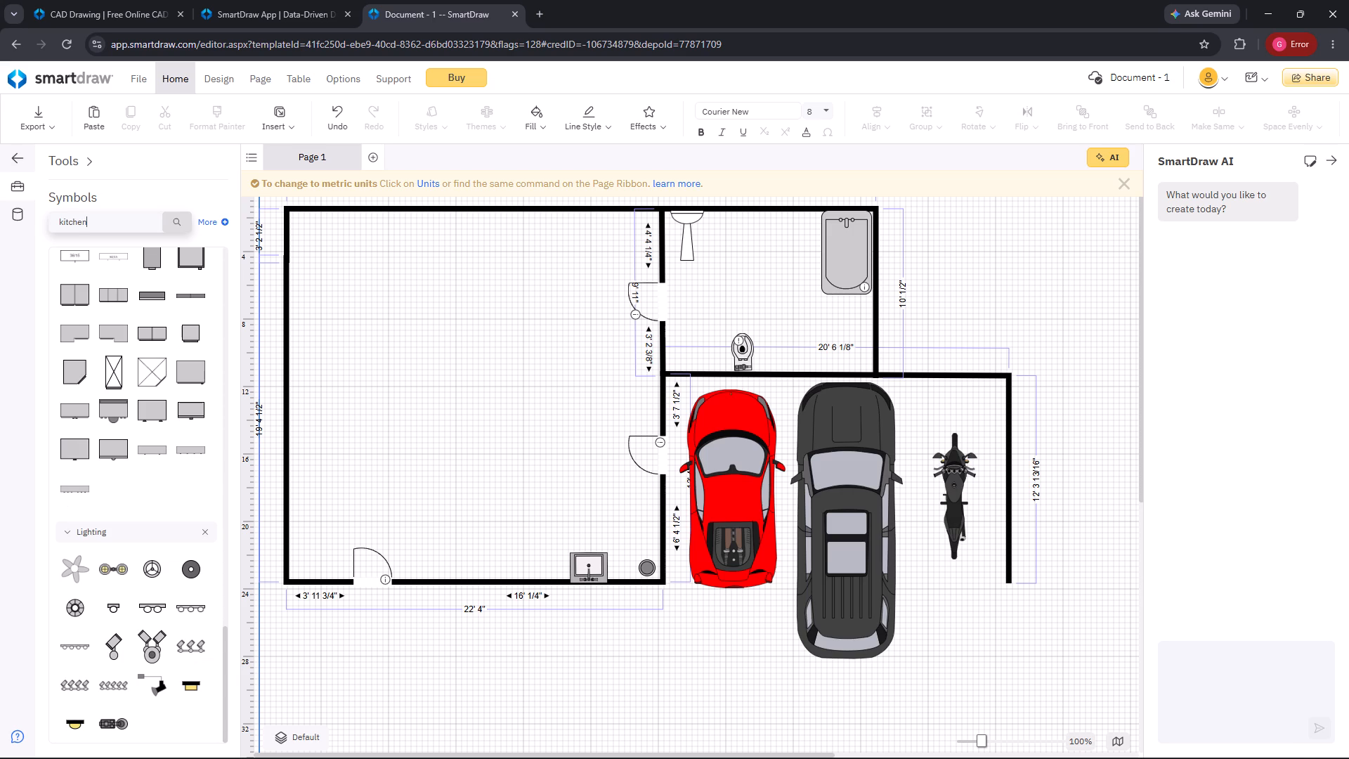
key("Return")
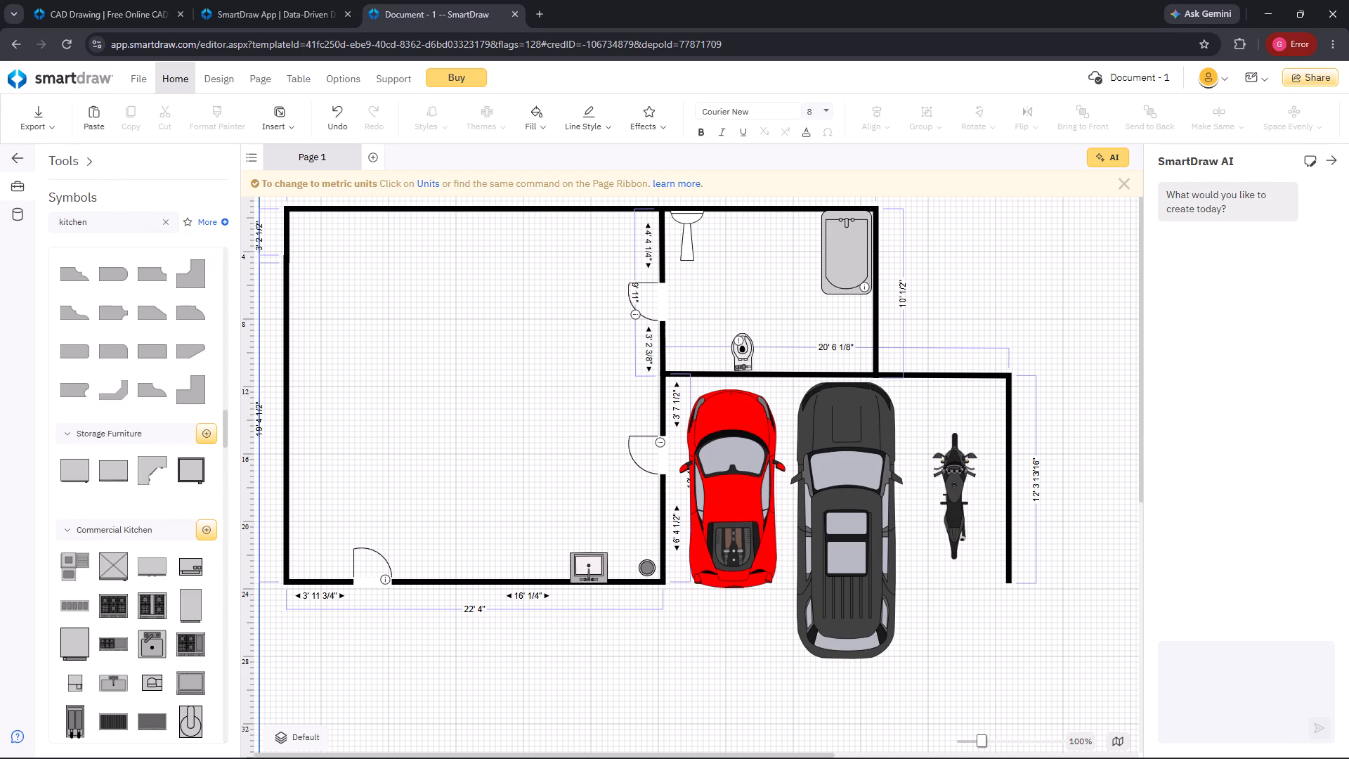
scroll(122, 484, "down", 2)
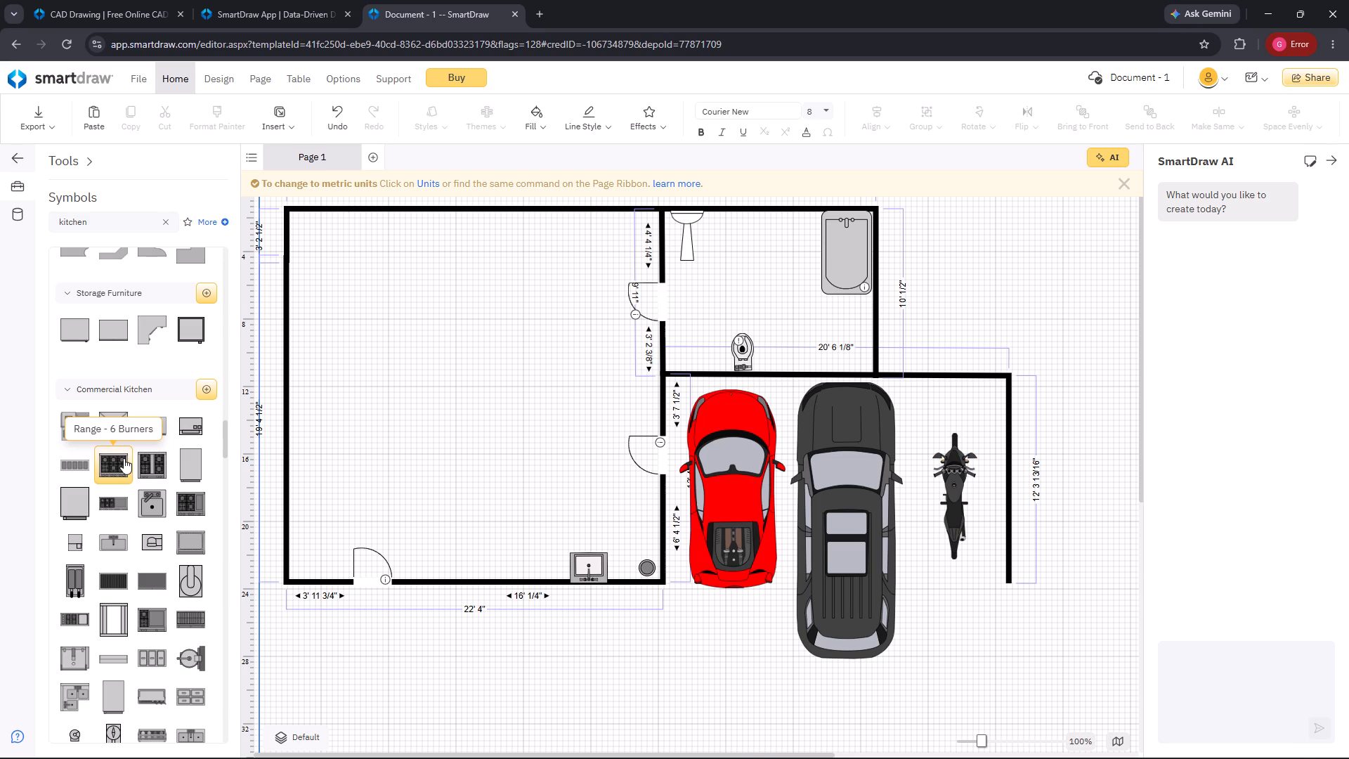
left_click_drag(124, 458, 529, 536)
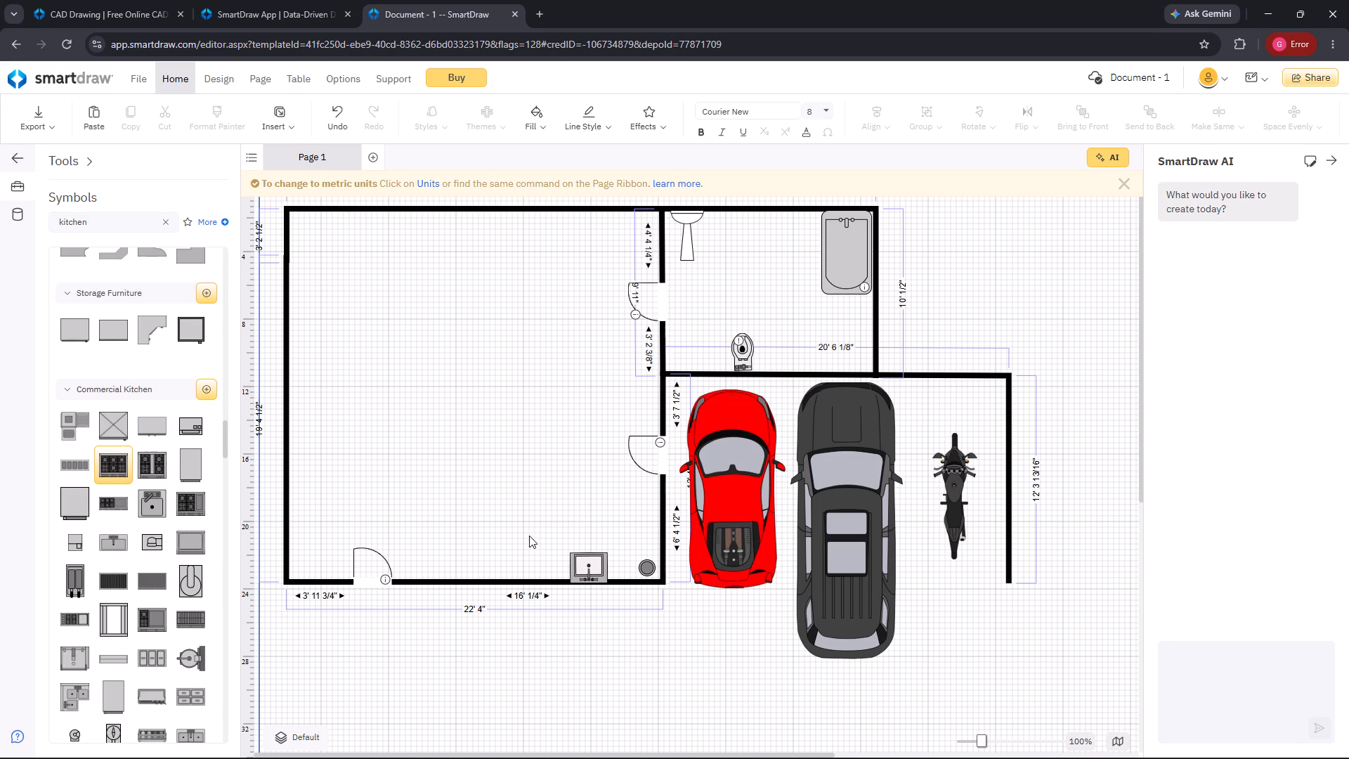
left_click_drag(529, 536, 508, 560)
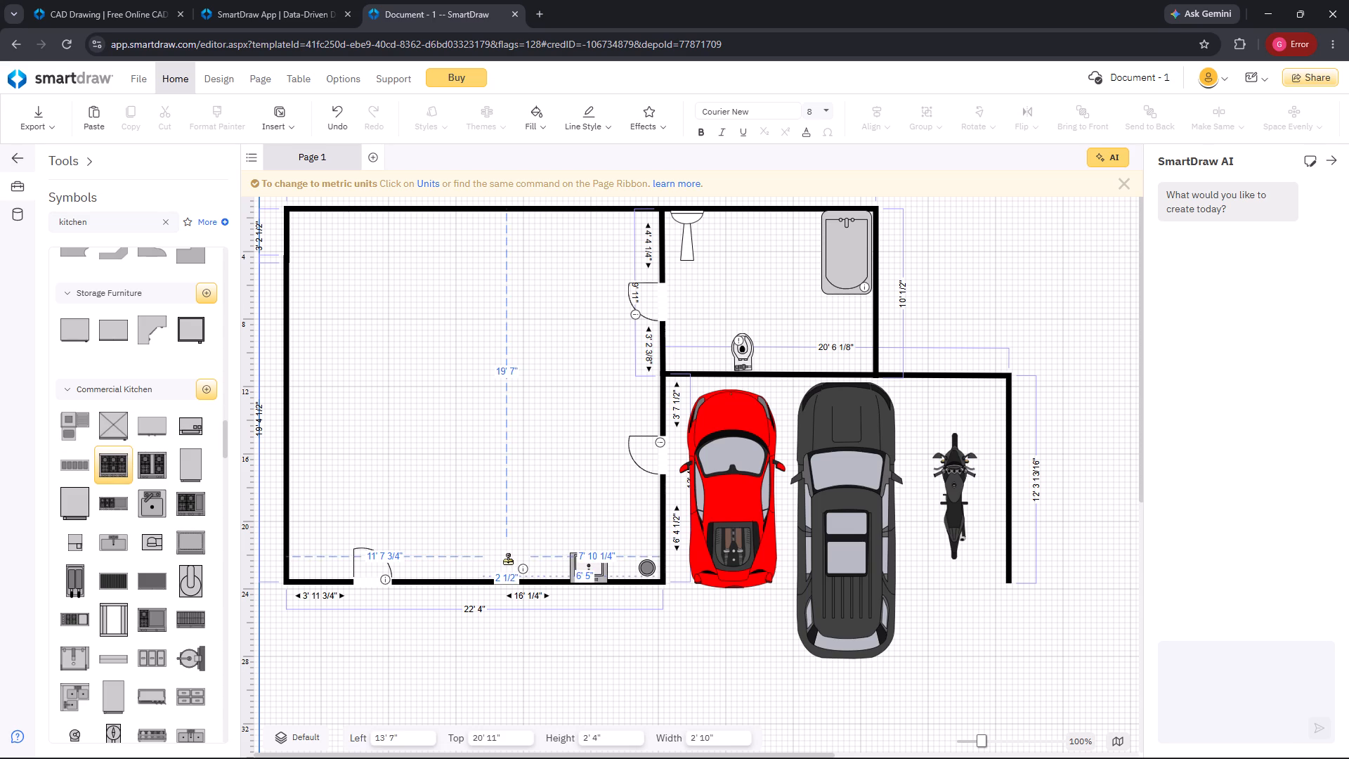
left_click_drag(508, 560, 526, 560)
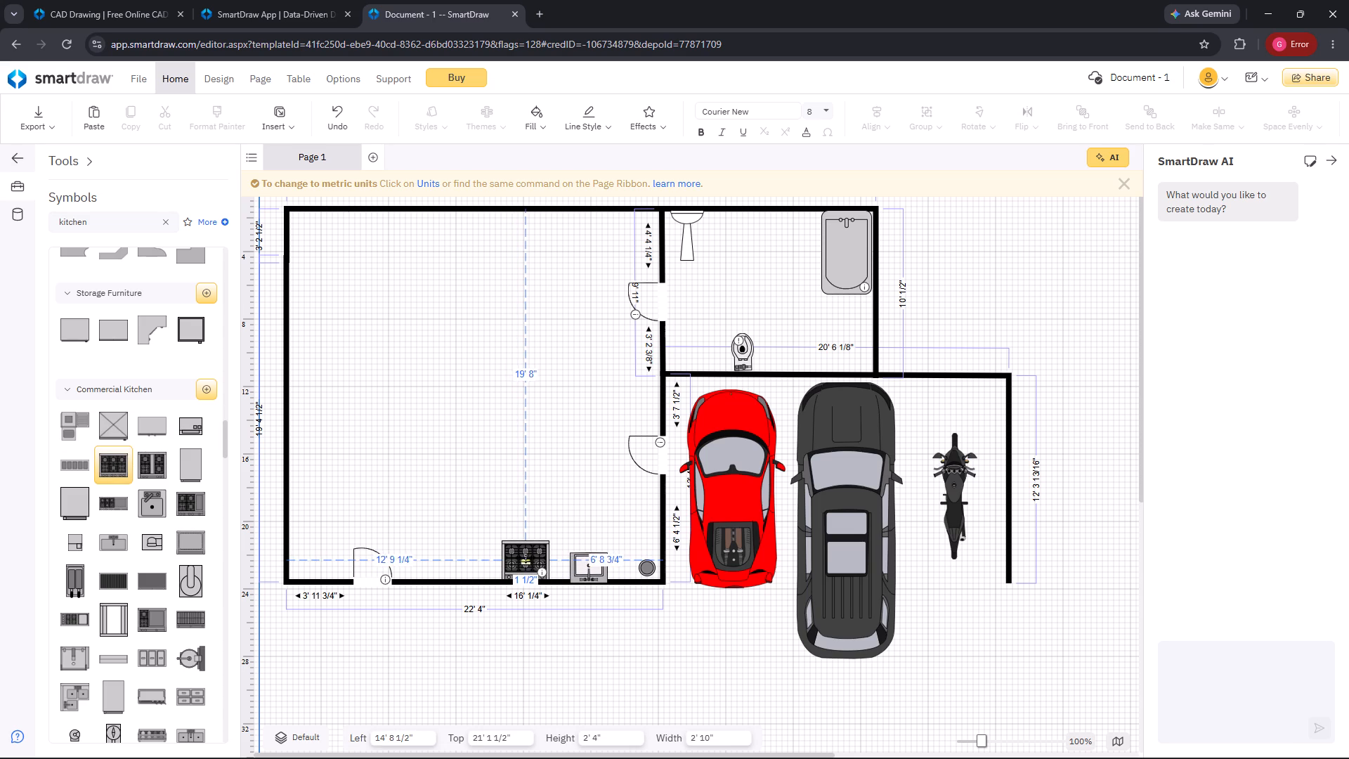
left_click_drag(526, 560, 545, 560)
Move the square sink along the bottom wall beside the trash can, at about 20' 8" left and 21' 7 3/16" top.
left_click_drag(592, 570, 608, 573)
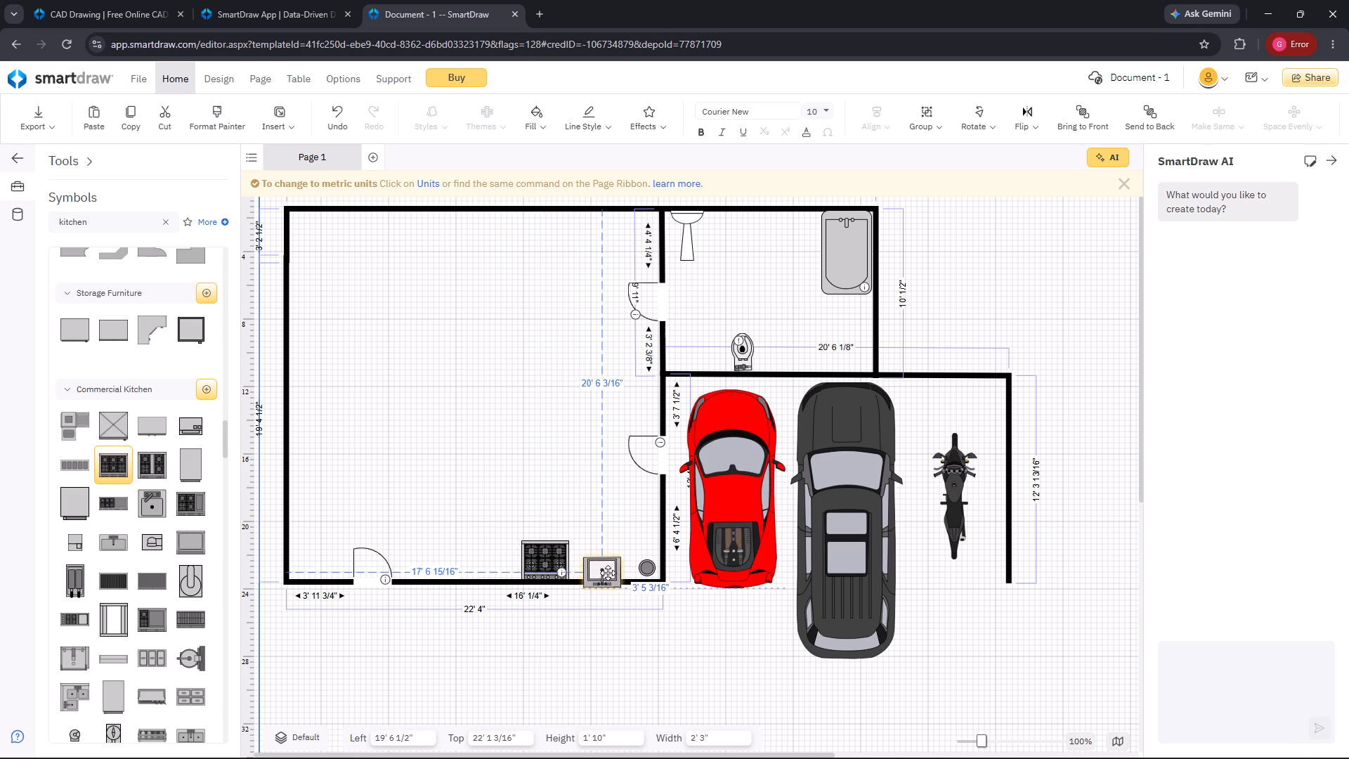
left_click_drag(608, 573, 624, 568)
left_click(630, 519)
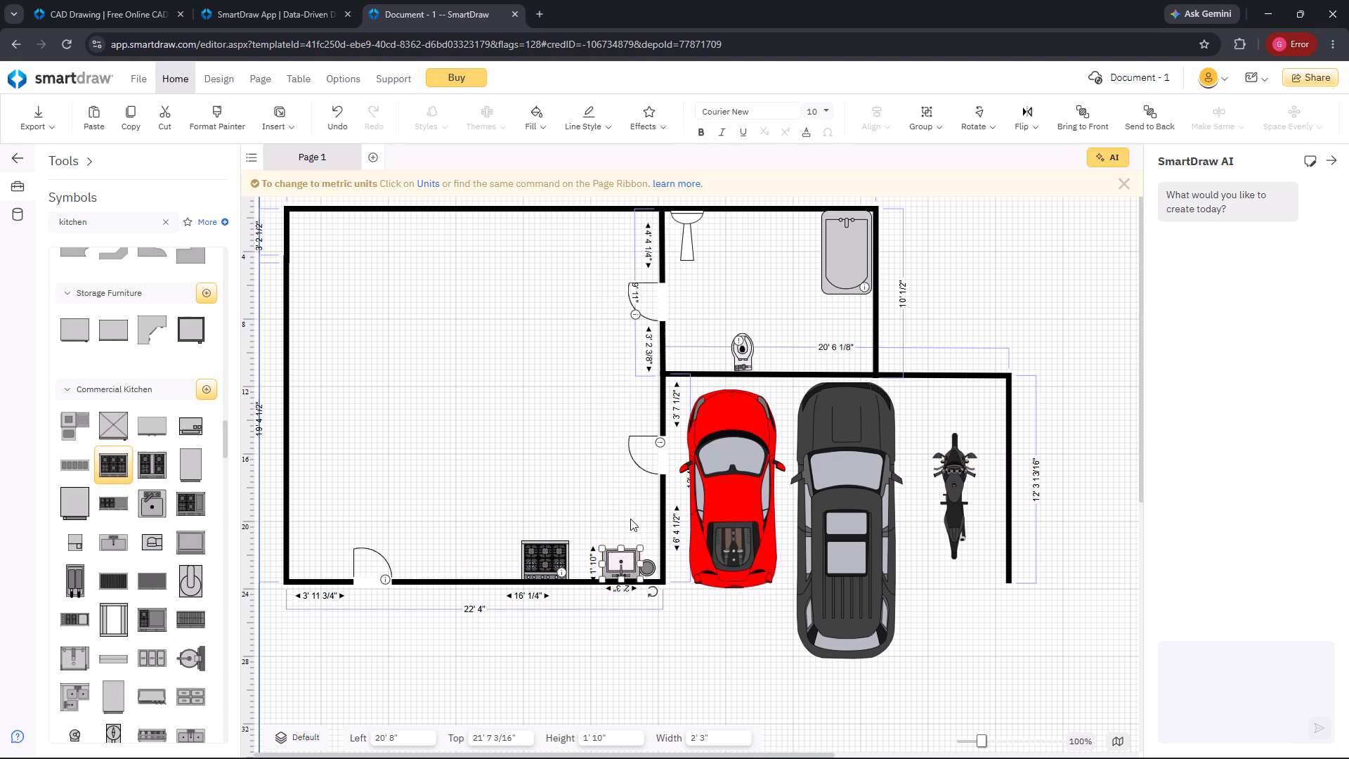
Shift the trash can into the large room's lower-right corner, at about 23' 1" left and 22' 5 1/2" top.
left_click(647, 560)
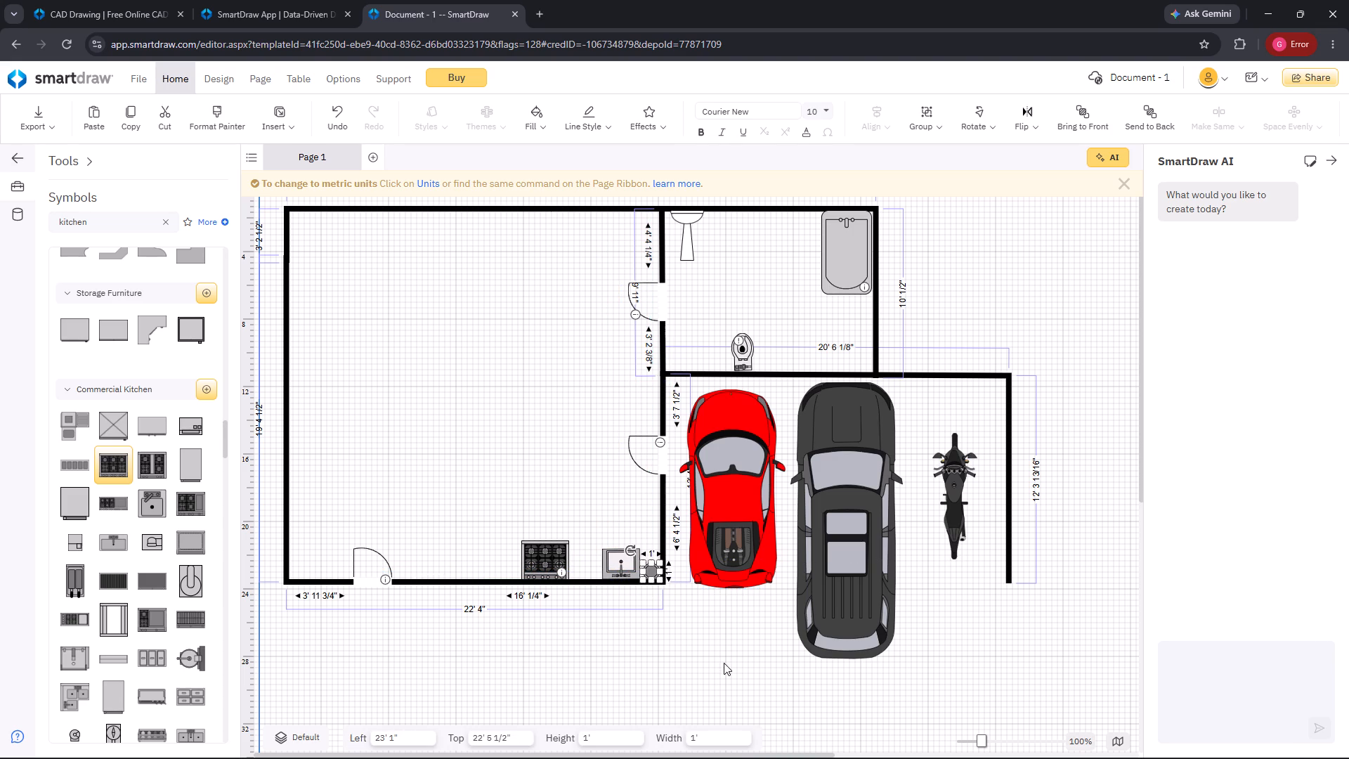
Move the six-burner range along the bottom wall toward the door, widening its gap from the square sink.
left_click(724, 663)
left_click_drag(552, 544, 585, 544)
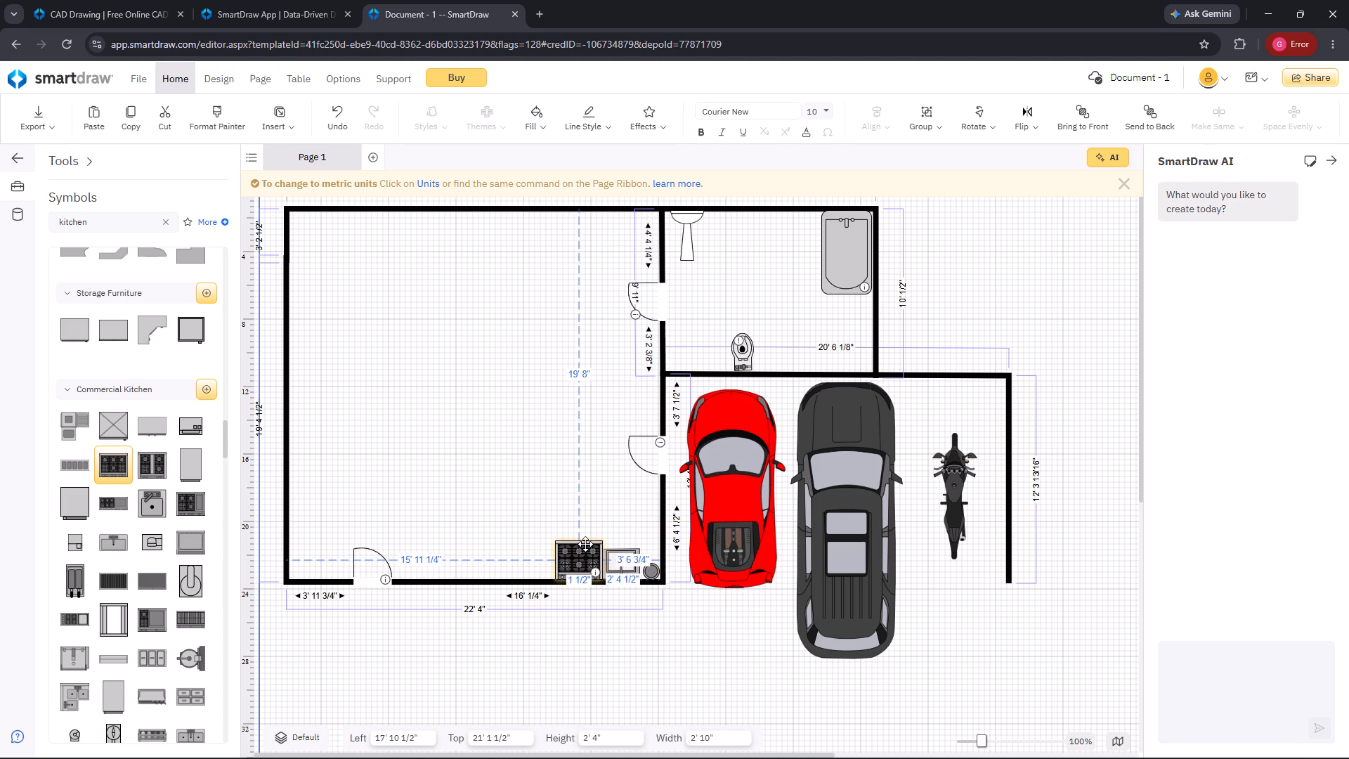
left_click_drag(585, 544, 521, 545)
left_click(599, 488)
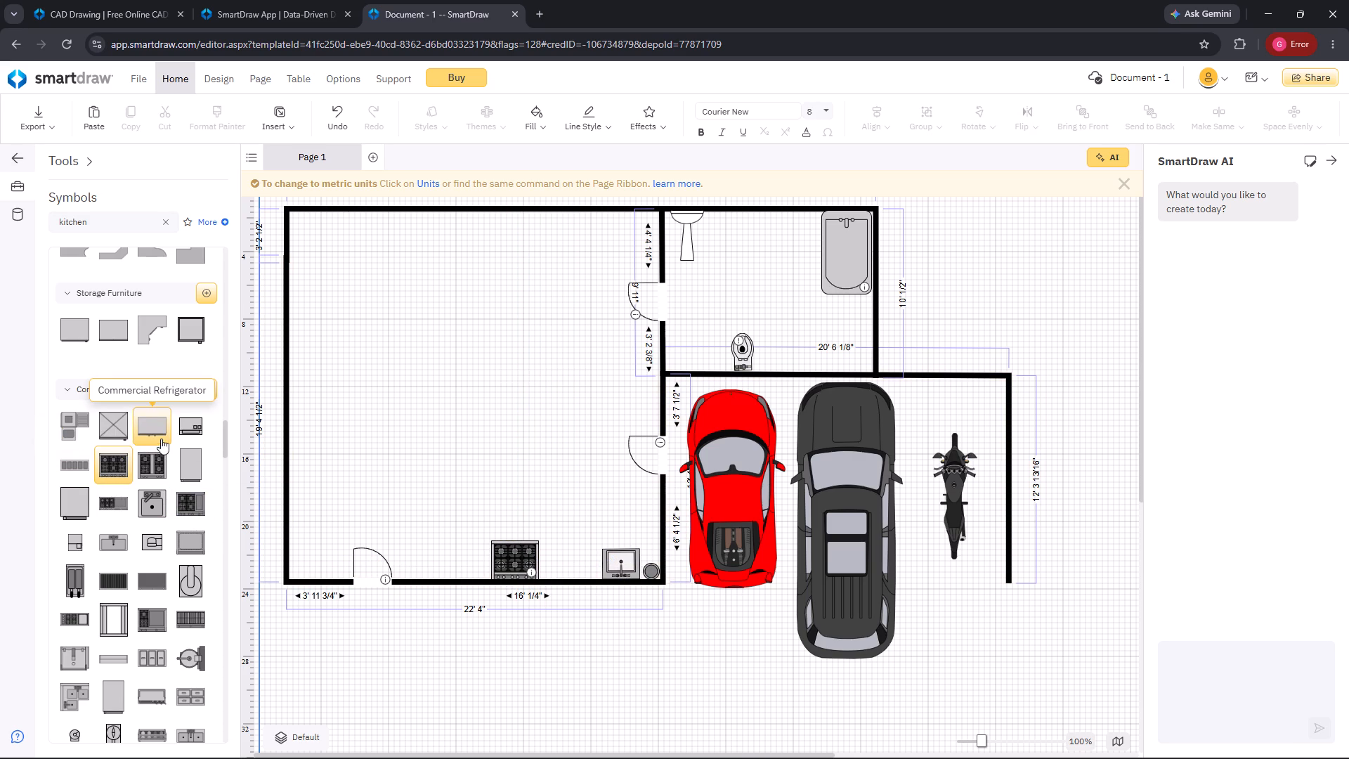
Find the 6' by 3' Kitchen Island with Cabinets symbol and place it by the bottom wall, between the door and the range.
scroll(169, 422, "up", 2)
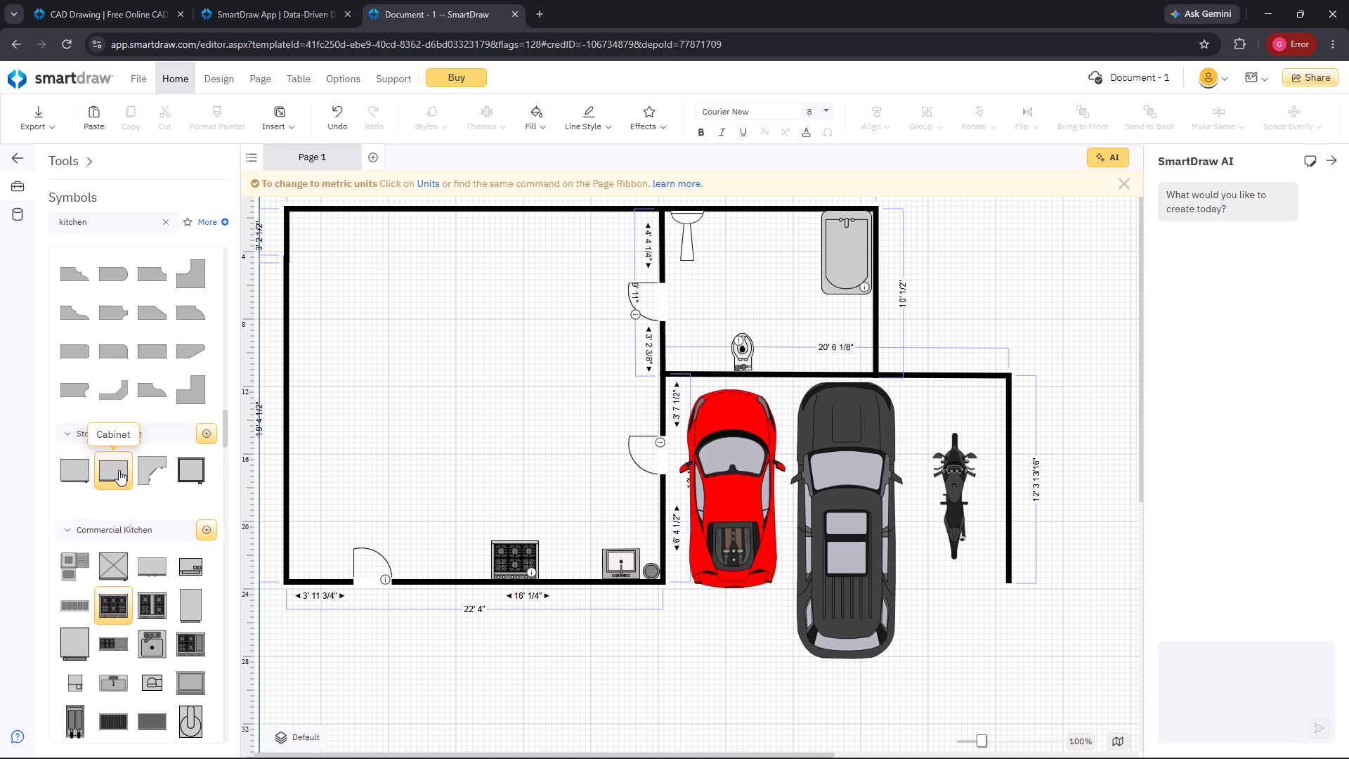
scroll(119, 470, "down", 5)
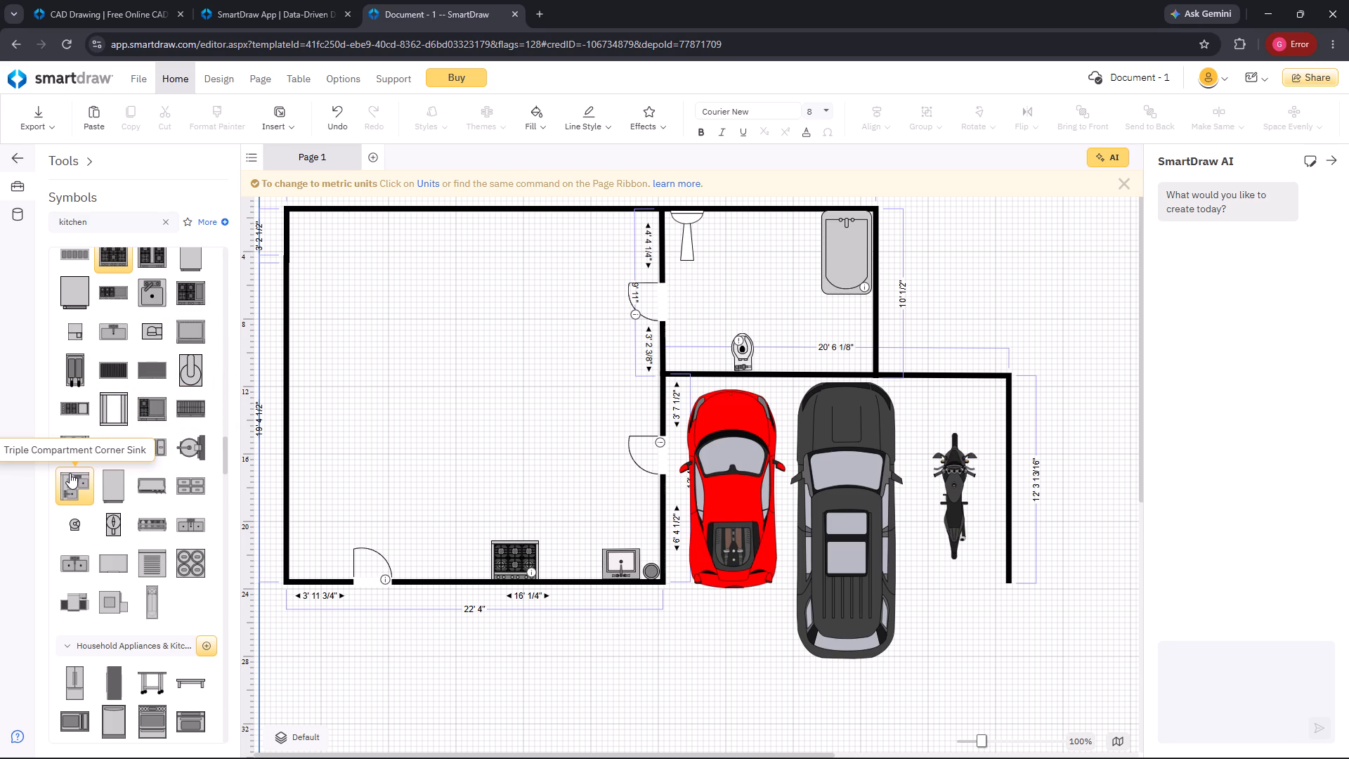
scroll(82, 550, "down", 2)
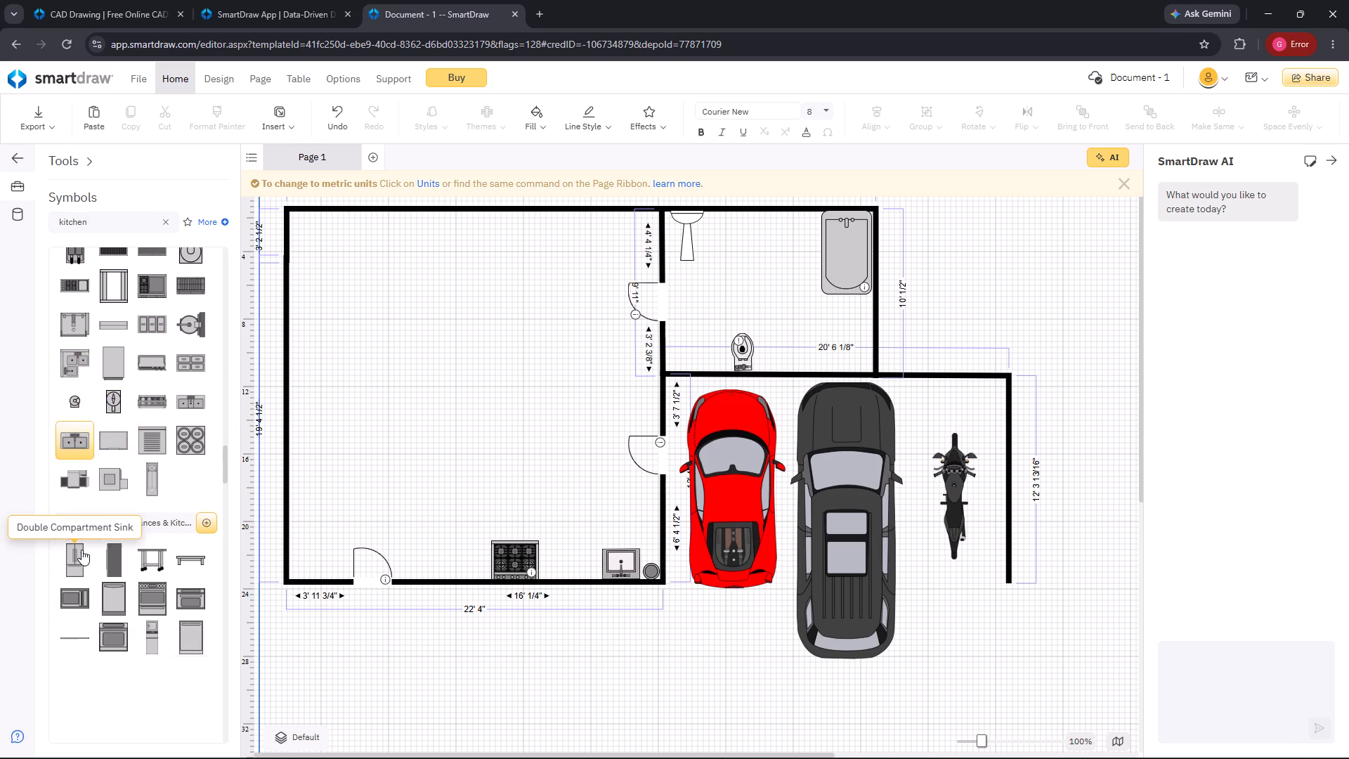
scroll(88, 552, "down", 2)
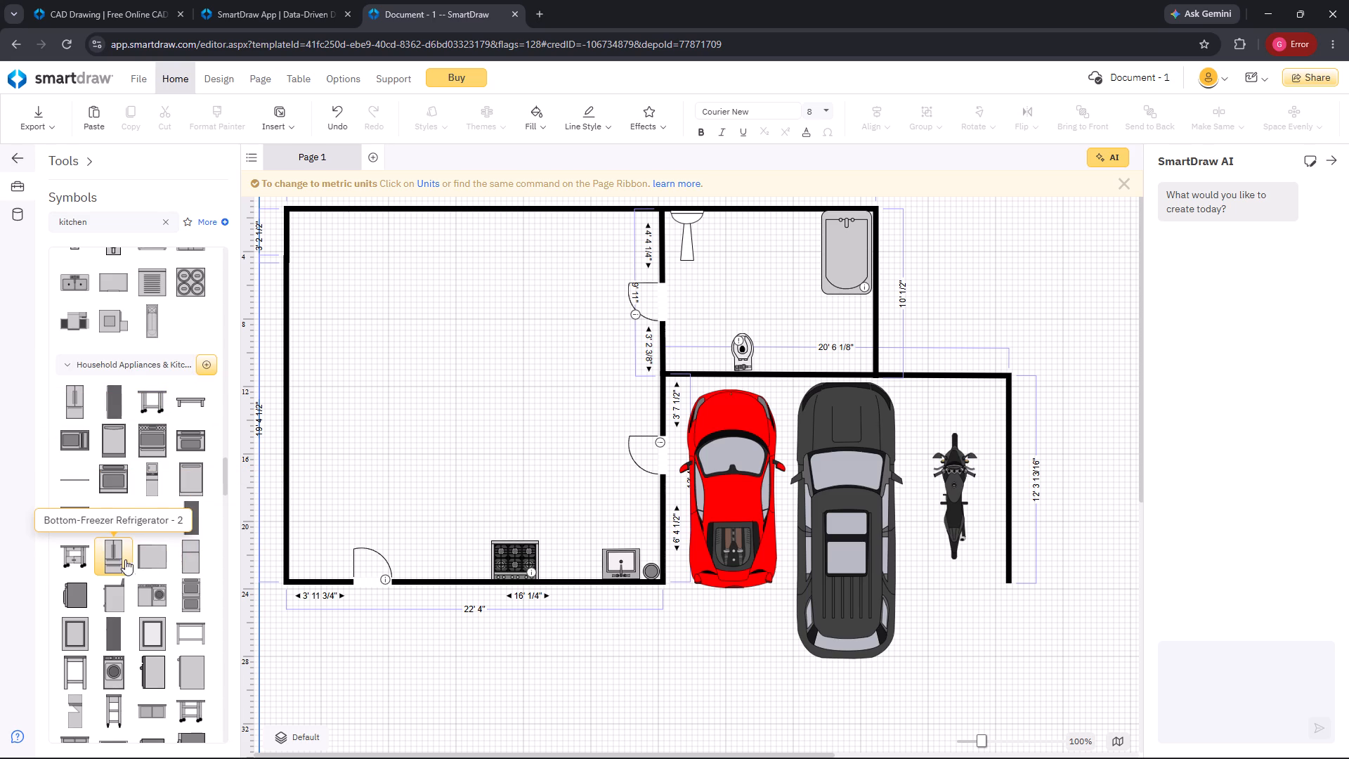
scroll(114, 611, "down", 1)
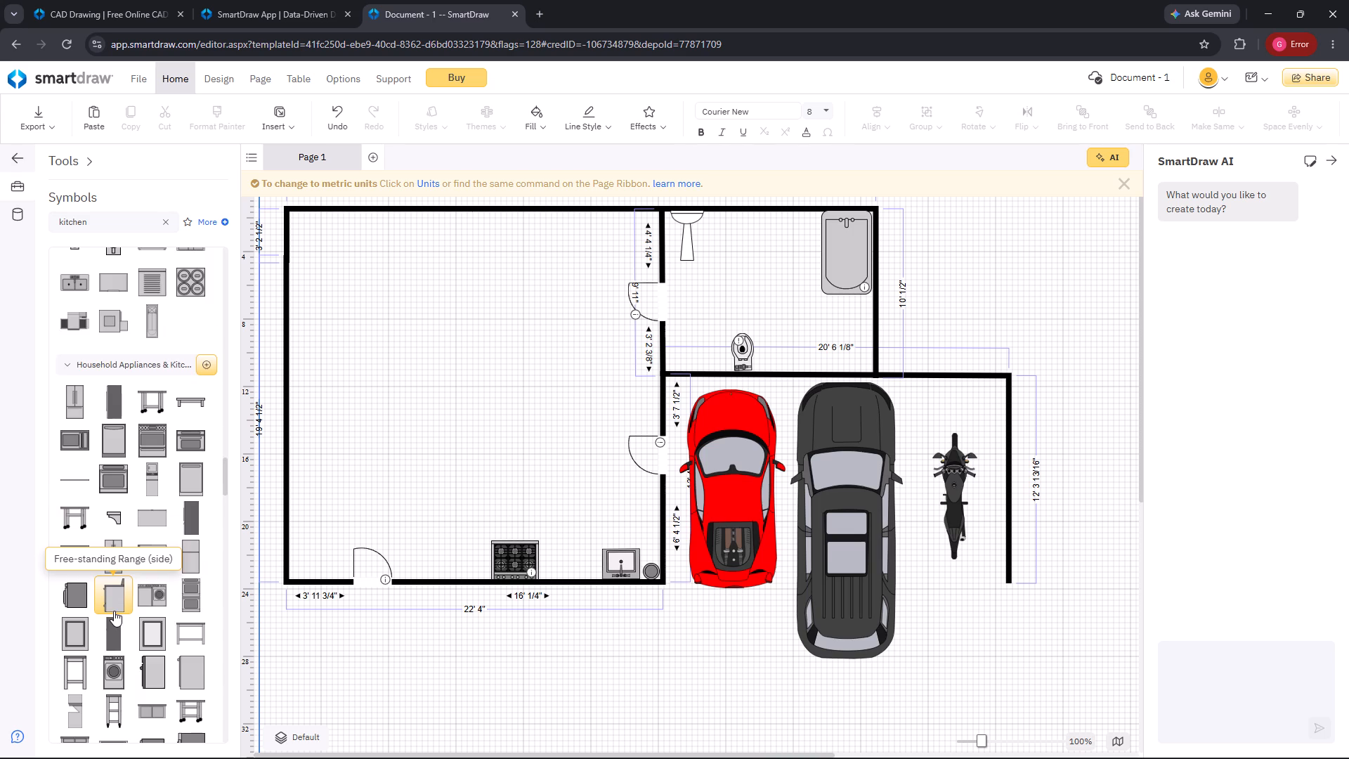
scroll(114, 611, "down", 1)
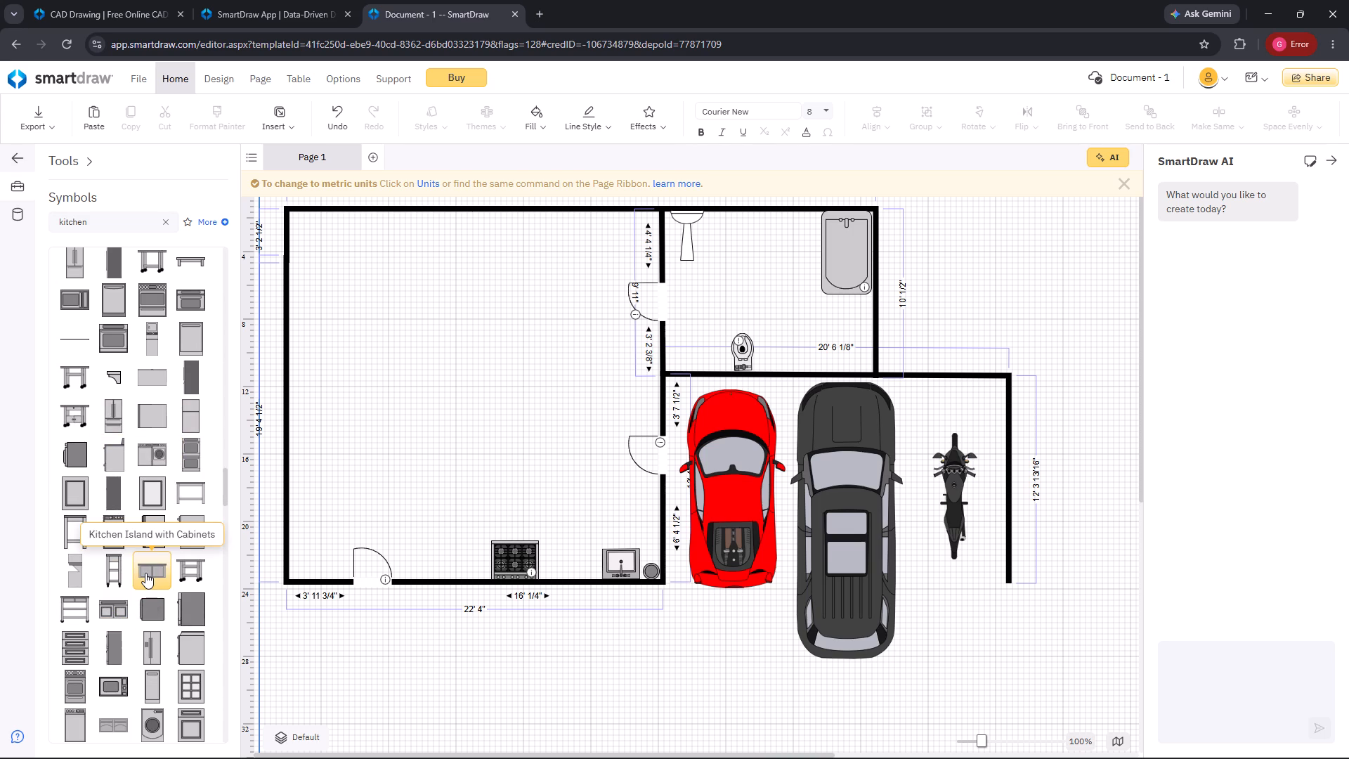
left_click_drag(145, 573, 680, 479)
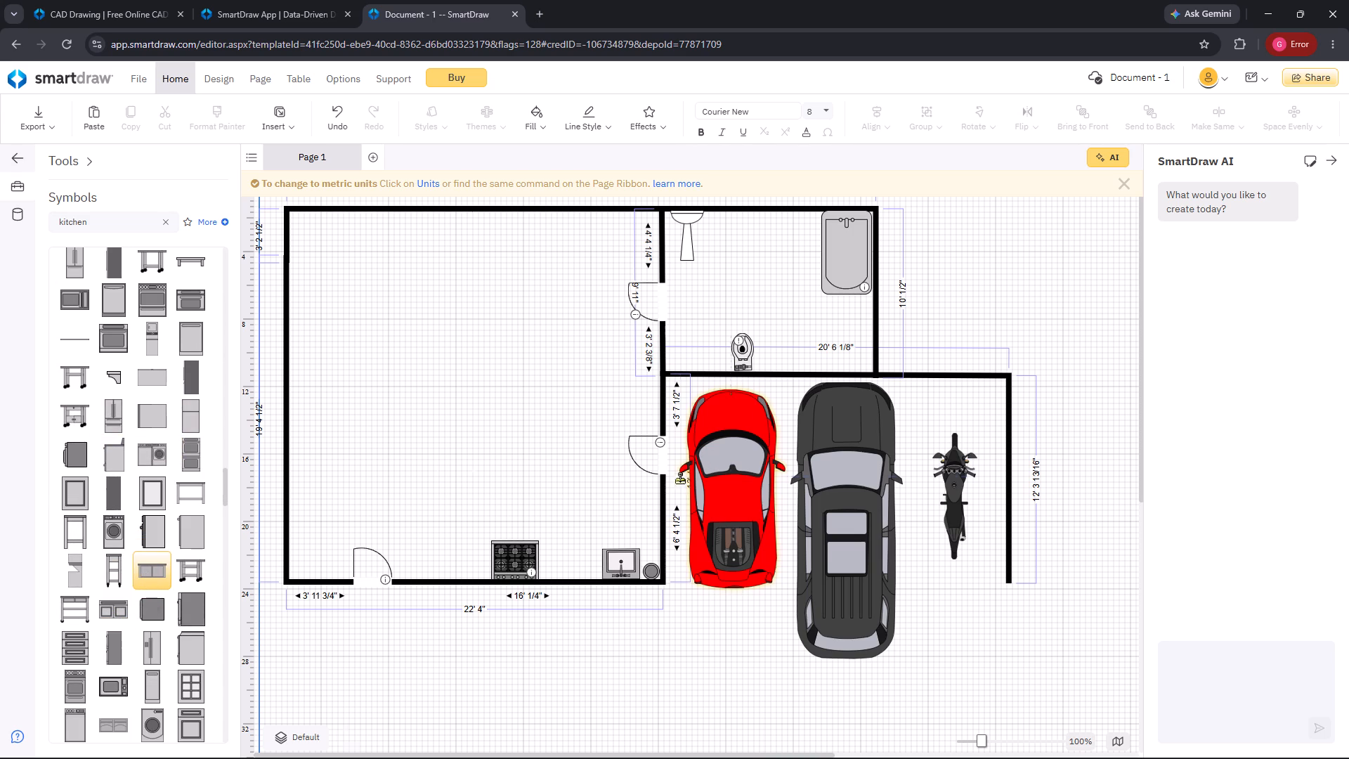
left_click_drag(680, 479, 449, 578)
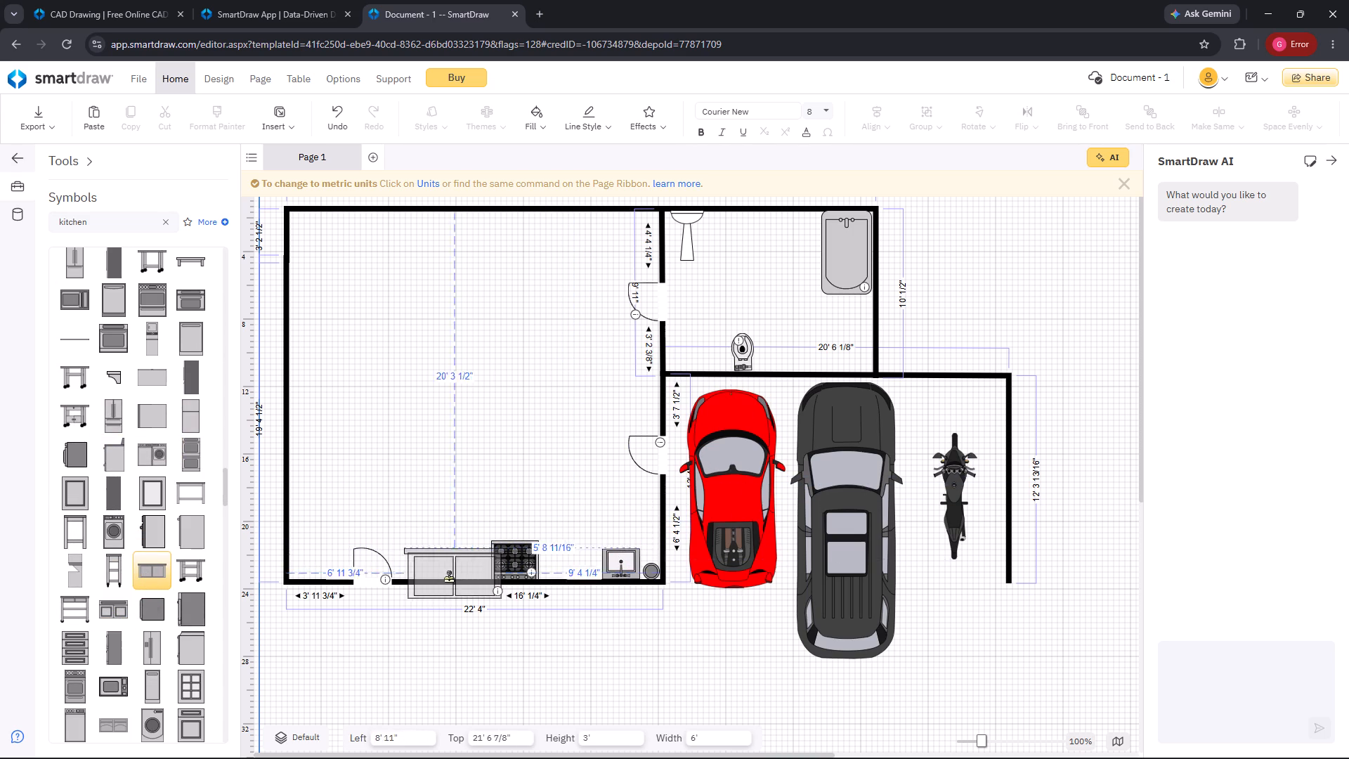
left_click_drag(449, 578, 441, 552)
Reduce the kitchen island's height to about 2' 3 1/2" so it fits against the bottom wall.
left_click_drag(441, 530, 440, 541)
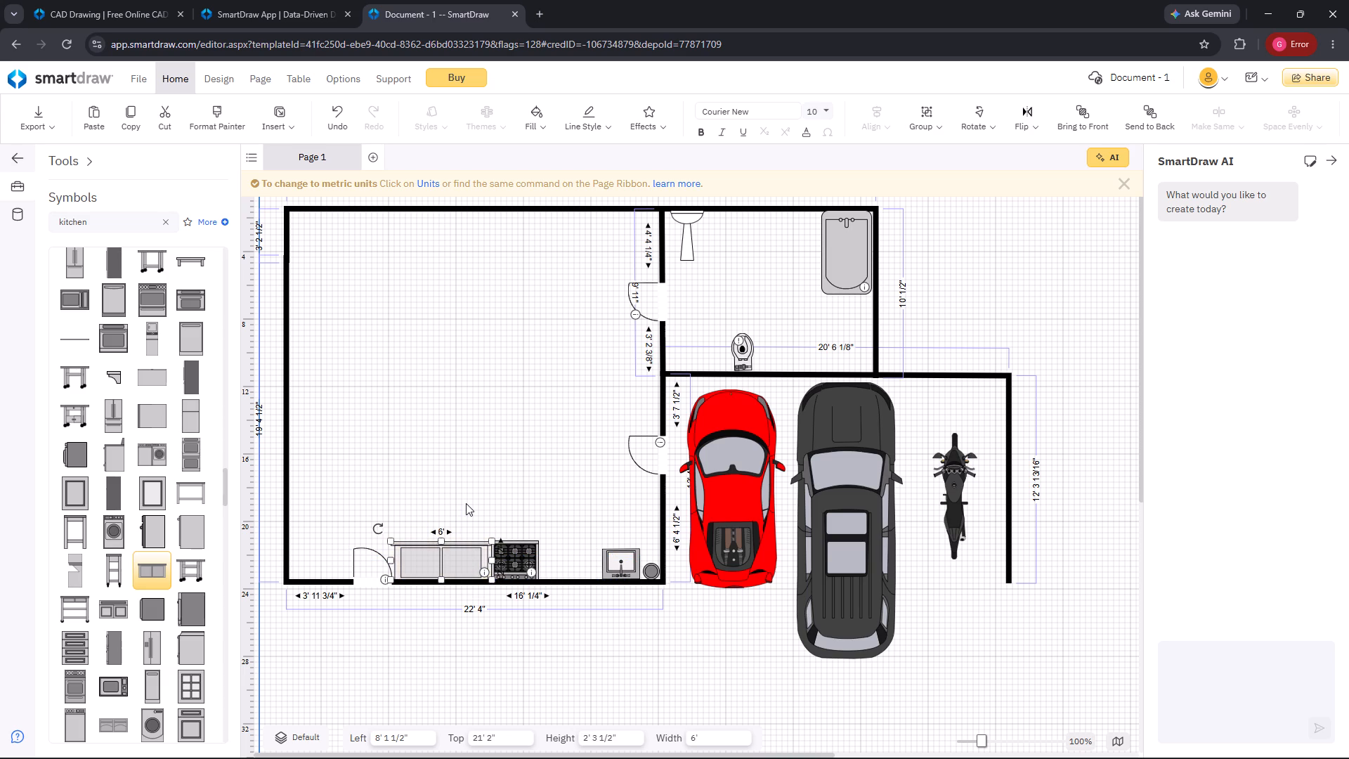
left_click(466, 503)
Place a 3' by 5' 10" Side by Side Refrigerator in the large room's lower-right area, just above the square sink.
scroll(115, 539, "down", 4)
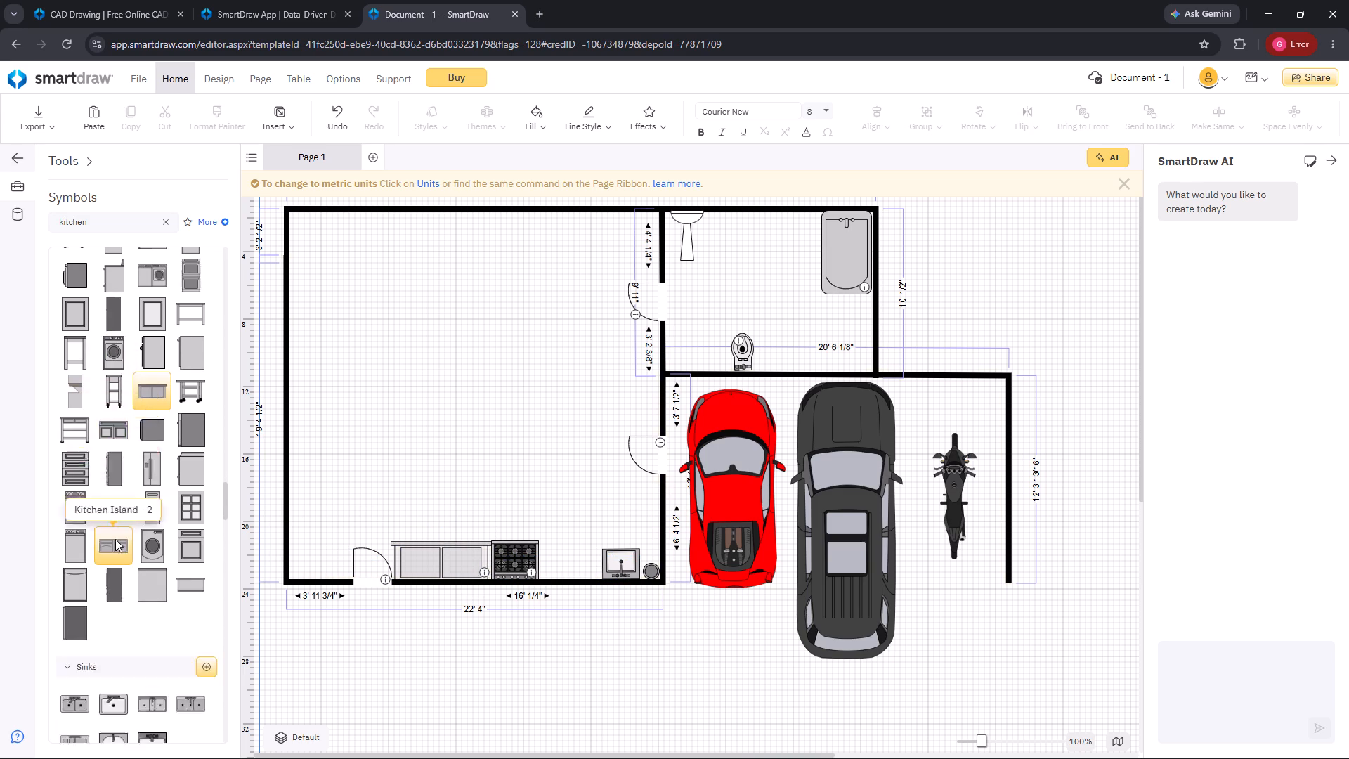
left_click_drag(151, 379, 152, 379)
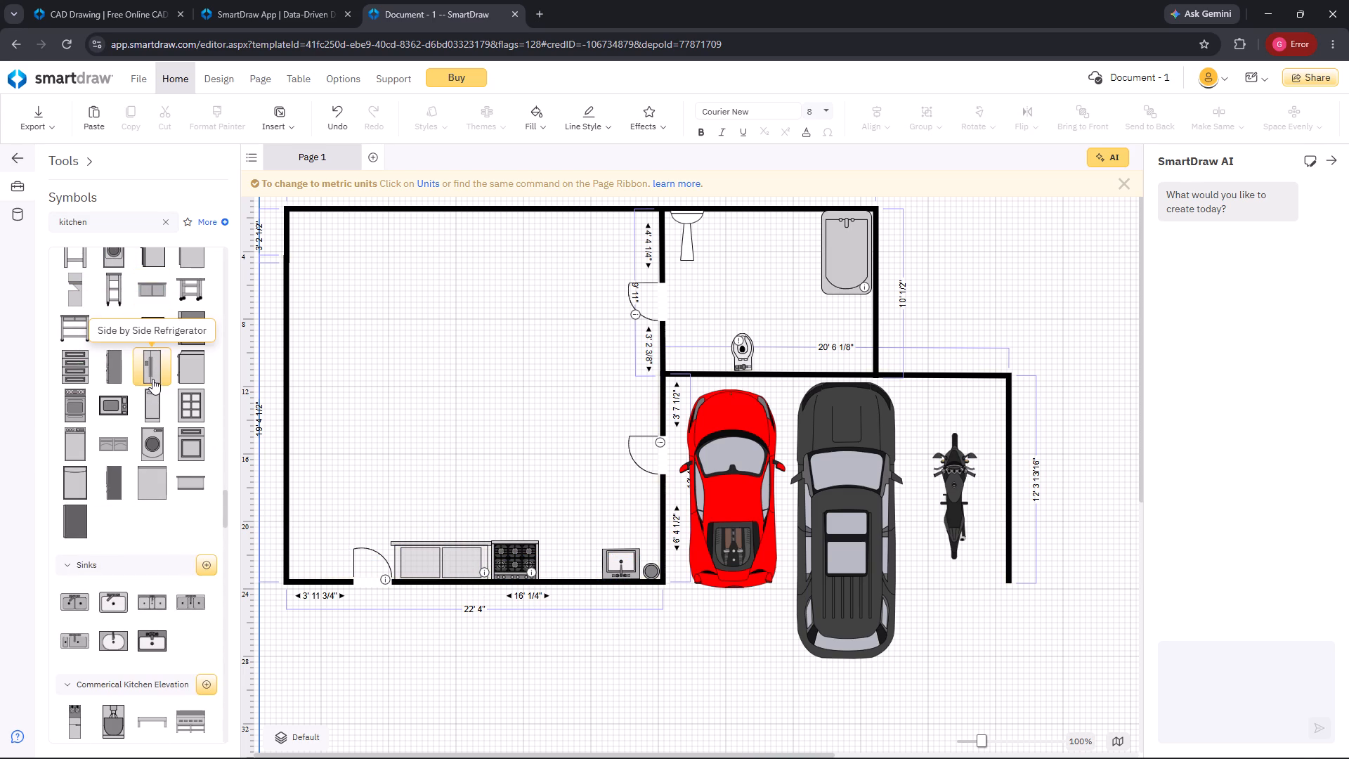
left_click_drag(152, 379, 605, 525)
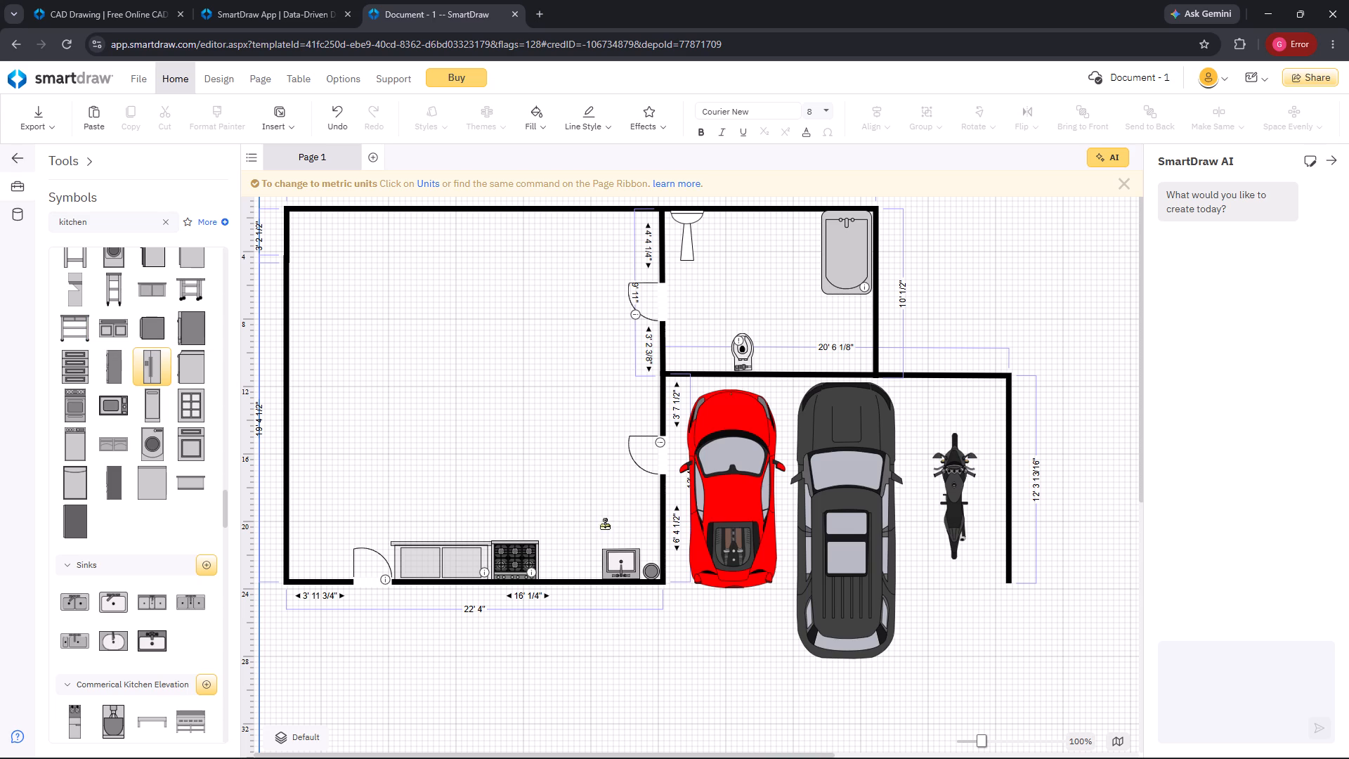
left_click_drag(605, 525, 603, 511)
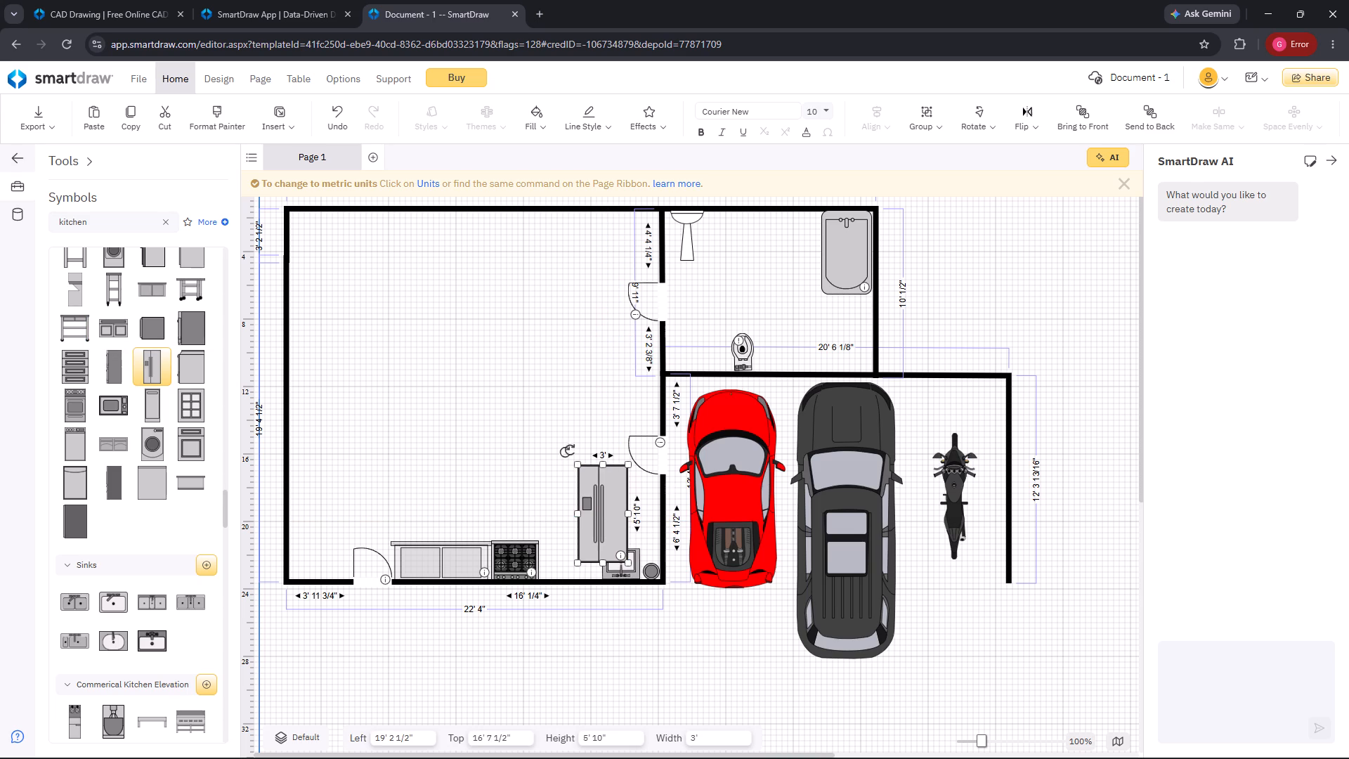
Rotate the refrigerator to about 270° so it lies horizontally above the square sink.
left_click_drag(566, 453, 716, 452)
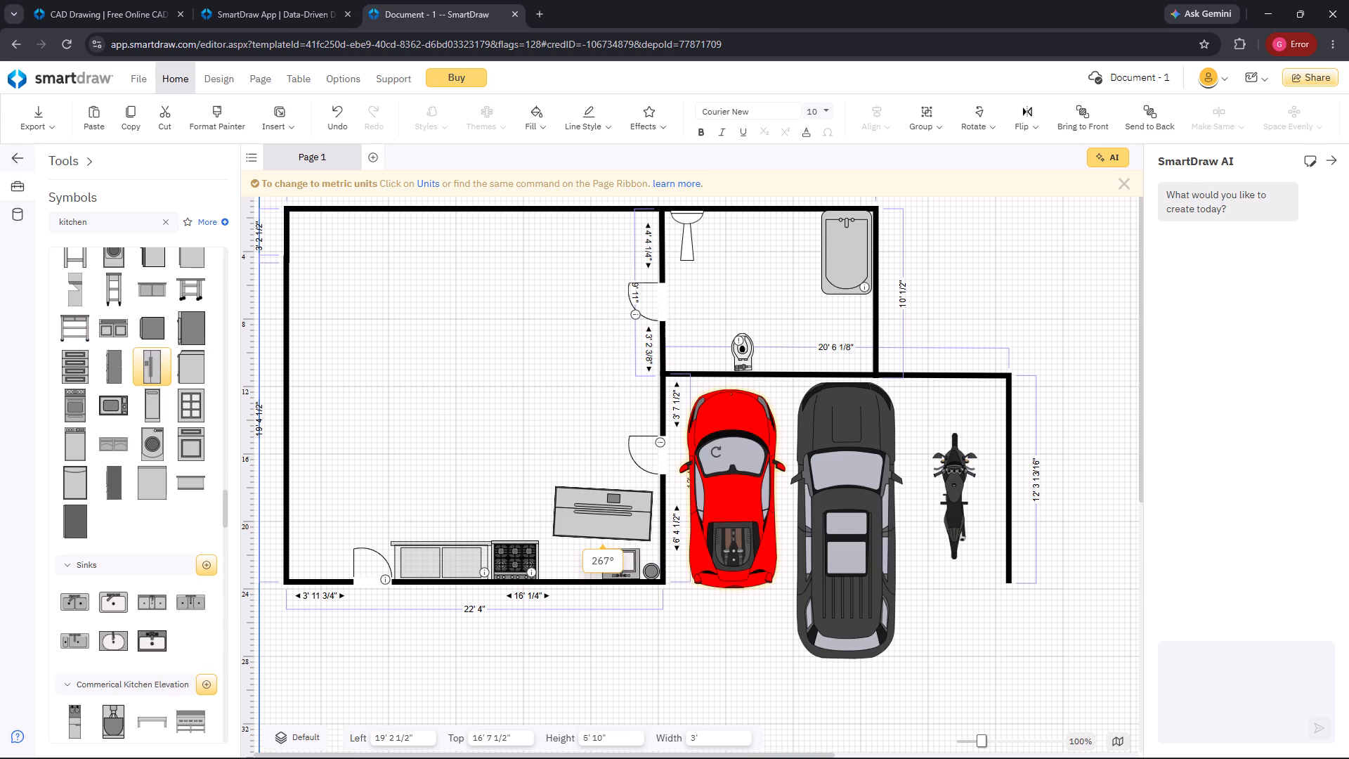
left_click_drag(716, 452, 716, 445)
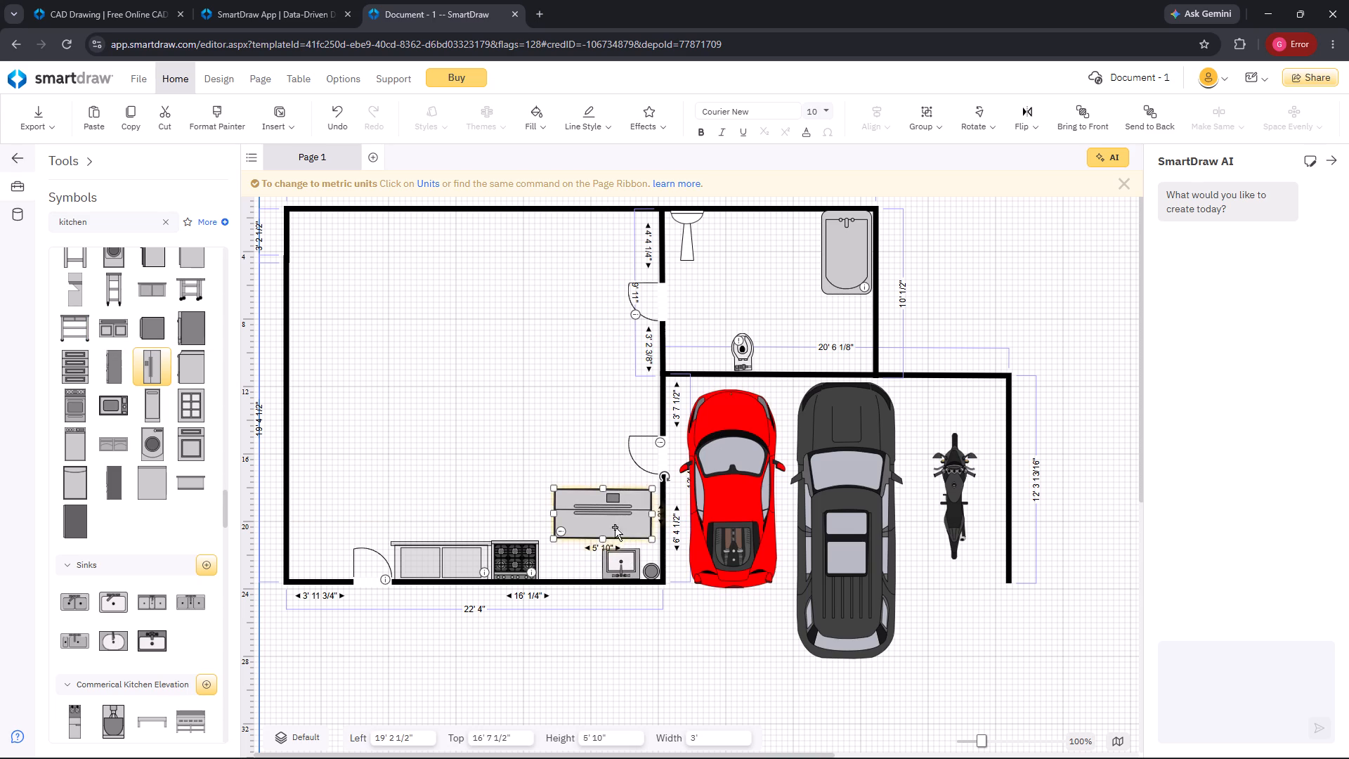
Move the refrigerator up to the garage-side wall and shorten its long side to about 4' 8 9/16".
left_click_drag(616, 519, 626, 511)
left_click_drag(559, 507, 580, 511)
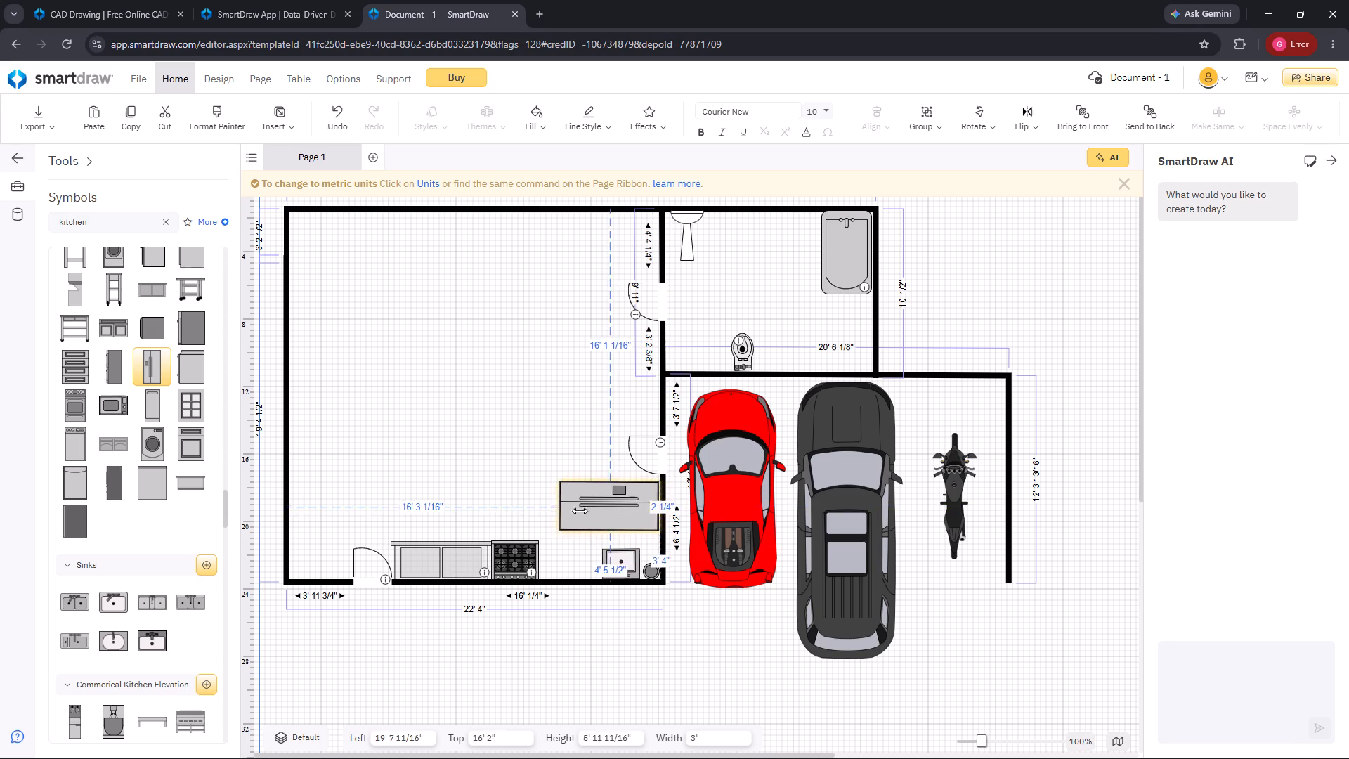
left_click_drag(580, 511, 852, 501)
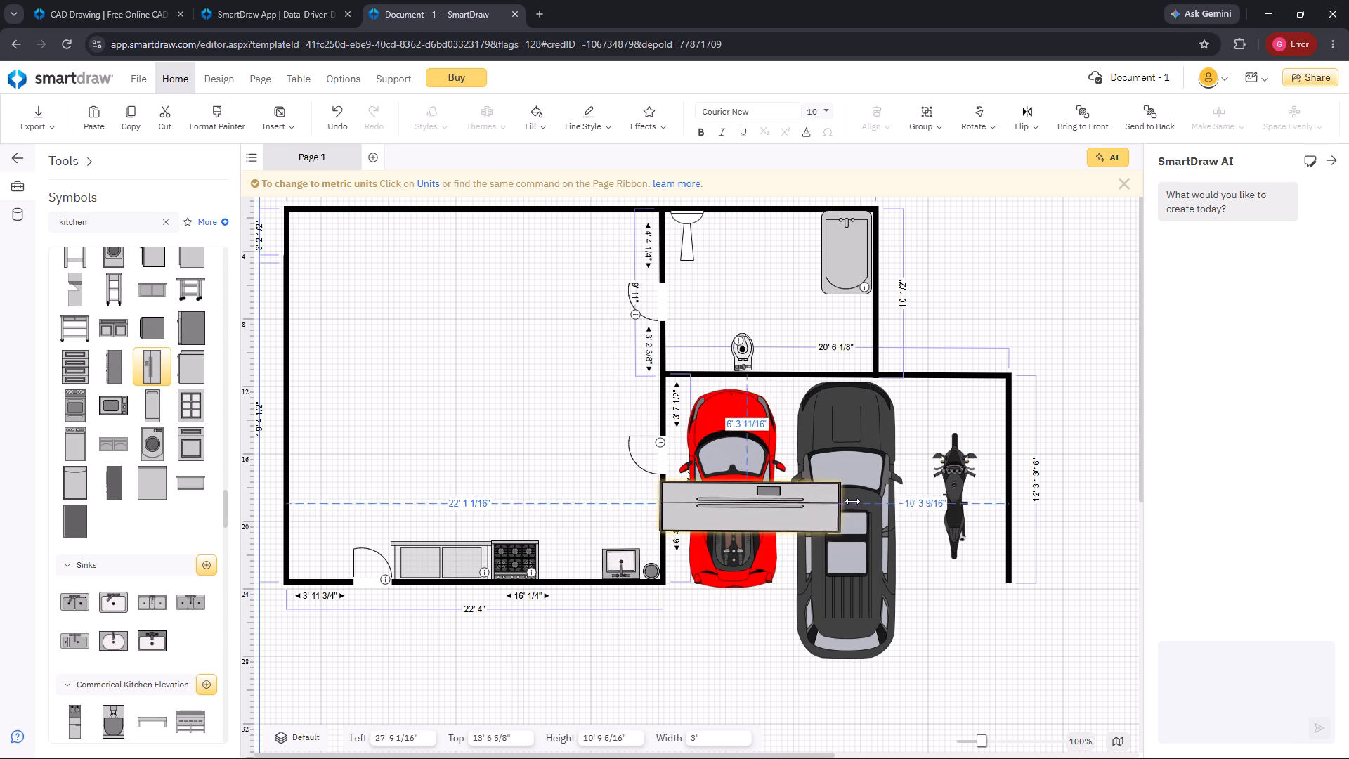
left_click_drag(852, 501, 1008, 511)
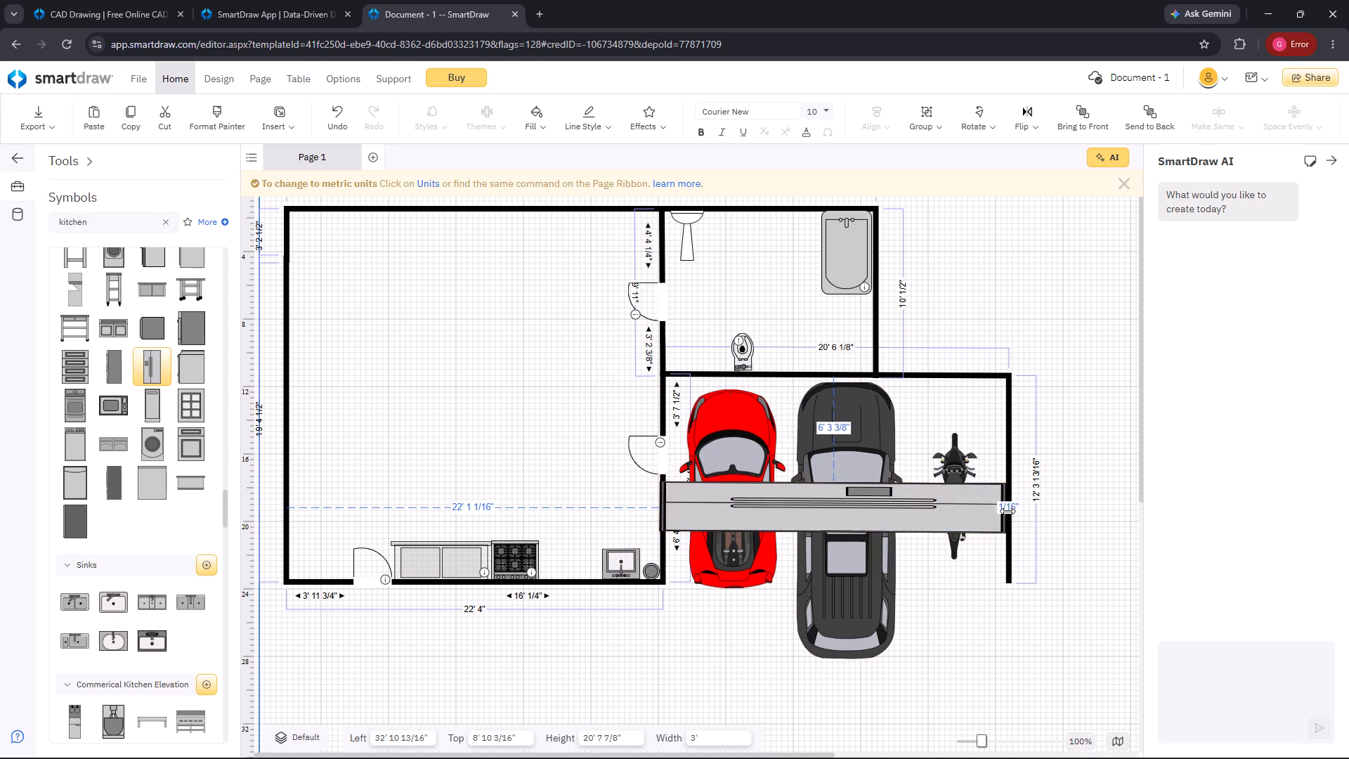
left_click_drag(1008, 511, 576, 526)
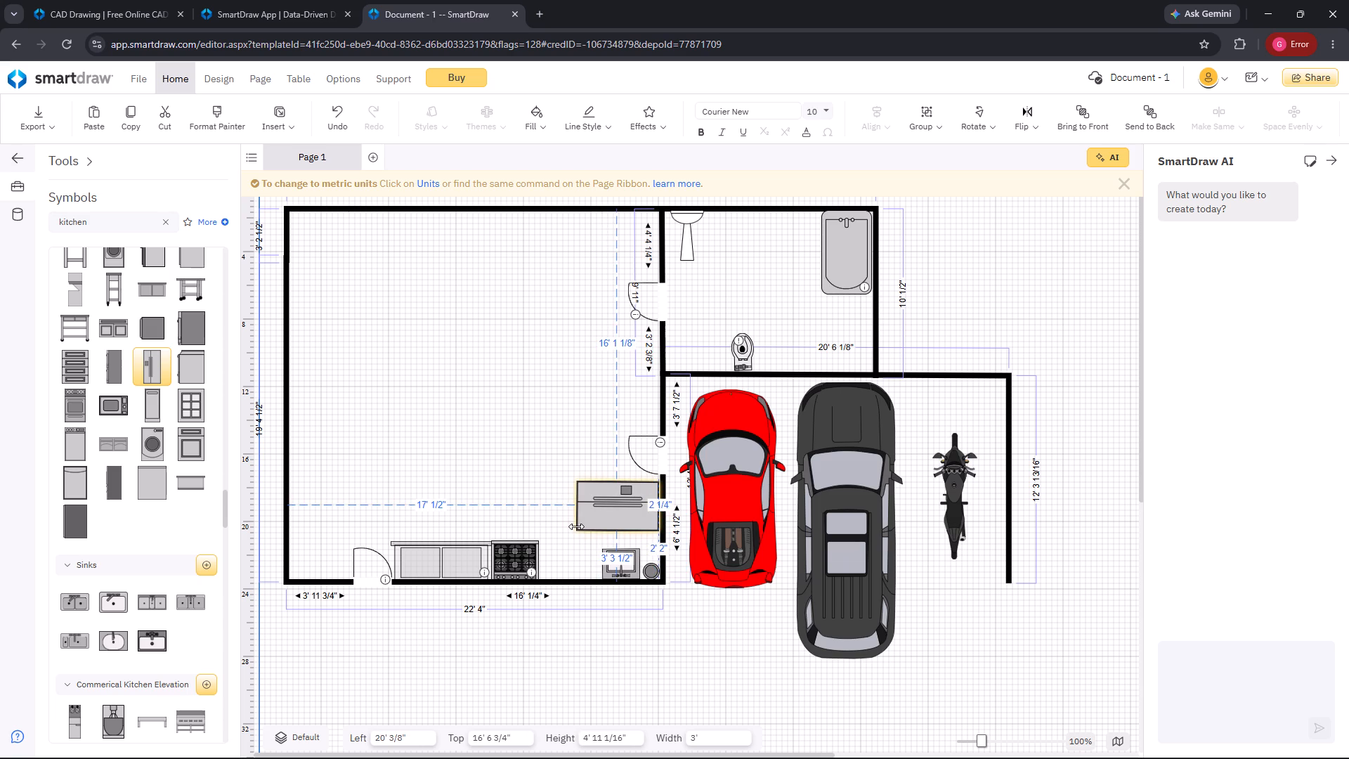
left_click_drag(576, 526, 580, 526)
left_click(559, 415)
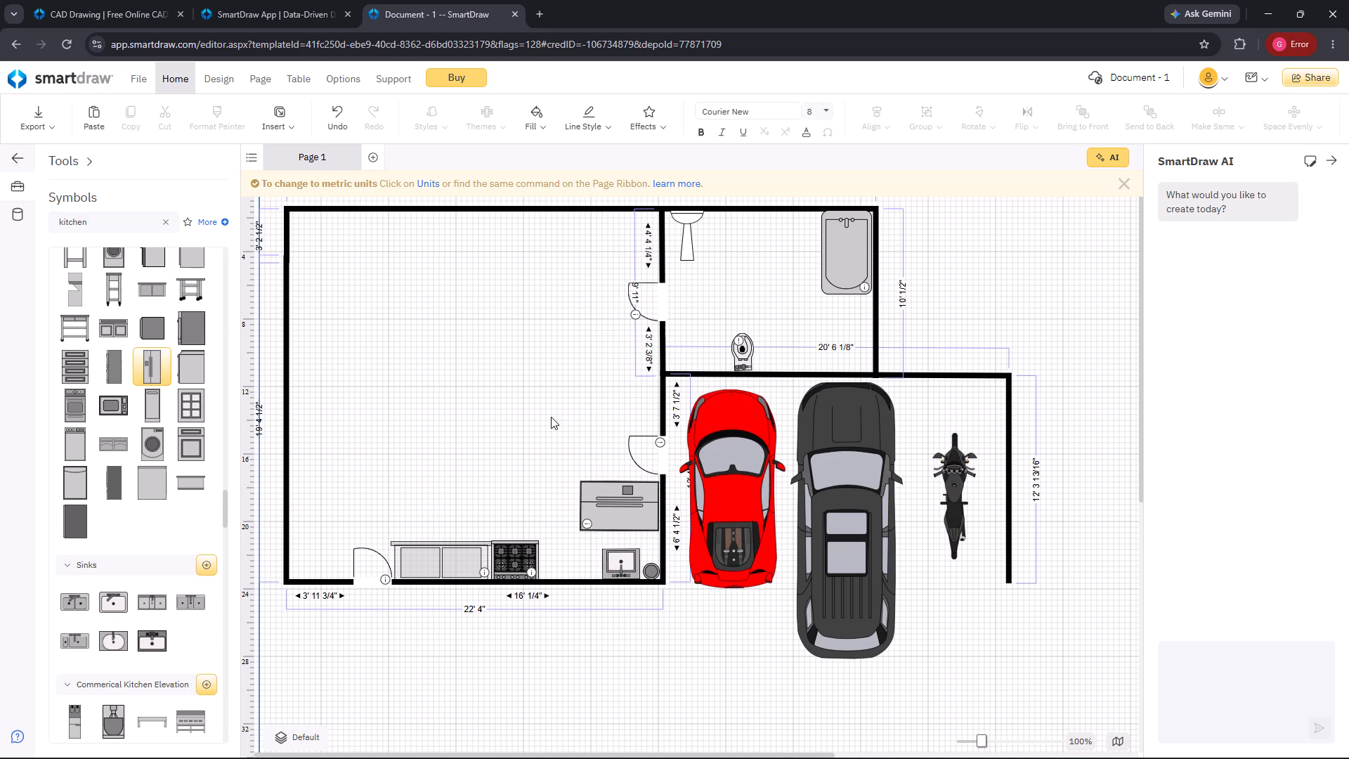
Shift the refrigerator flush against the garage-side wall, between the garage door opening and the square sink.
left_click(637, 519)
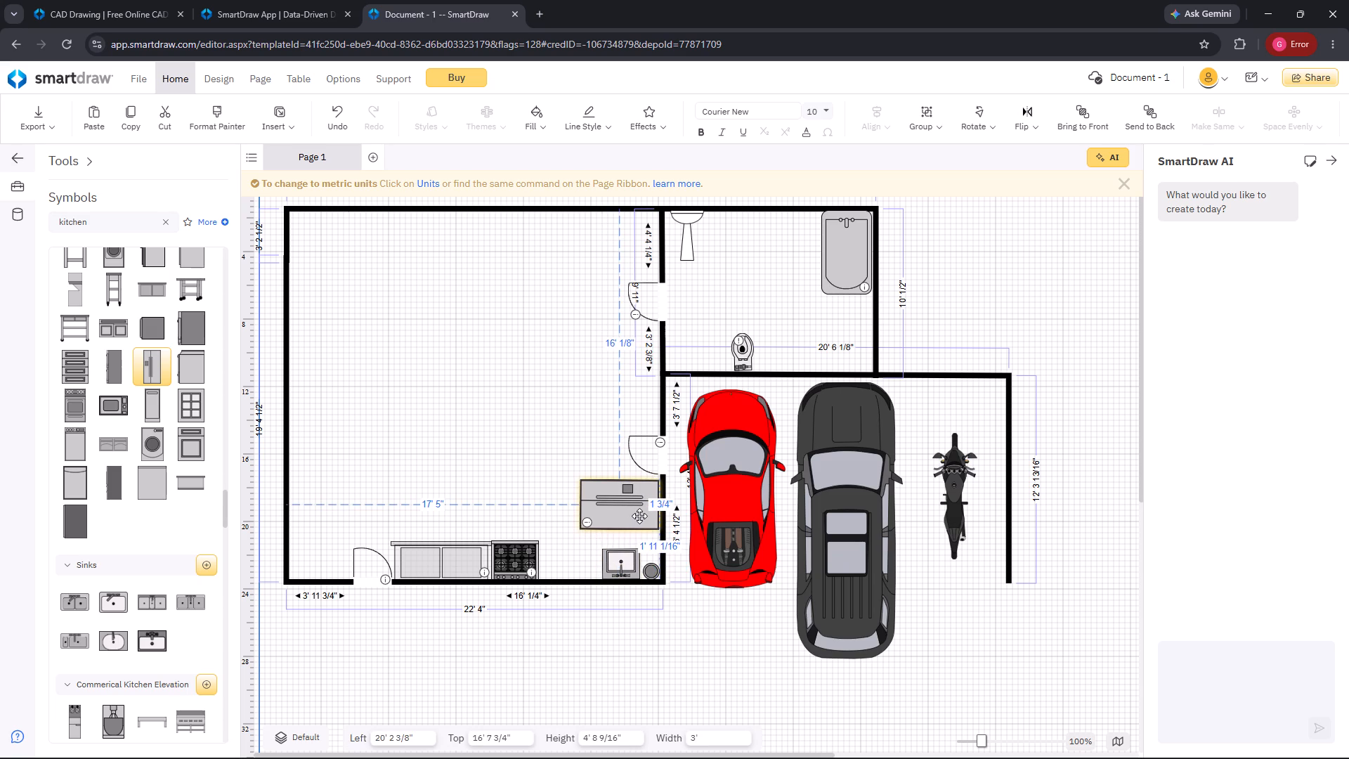
left_click(584, 432)
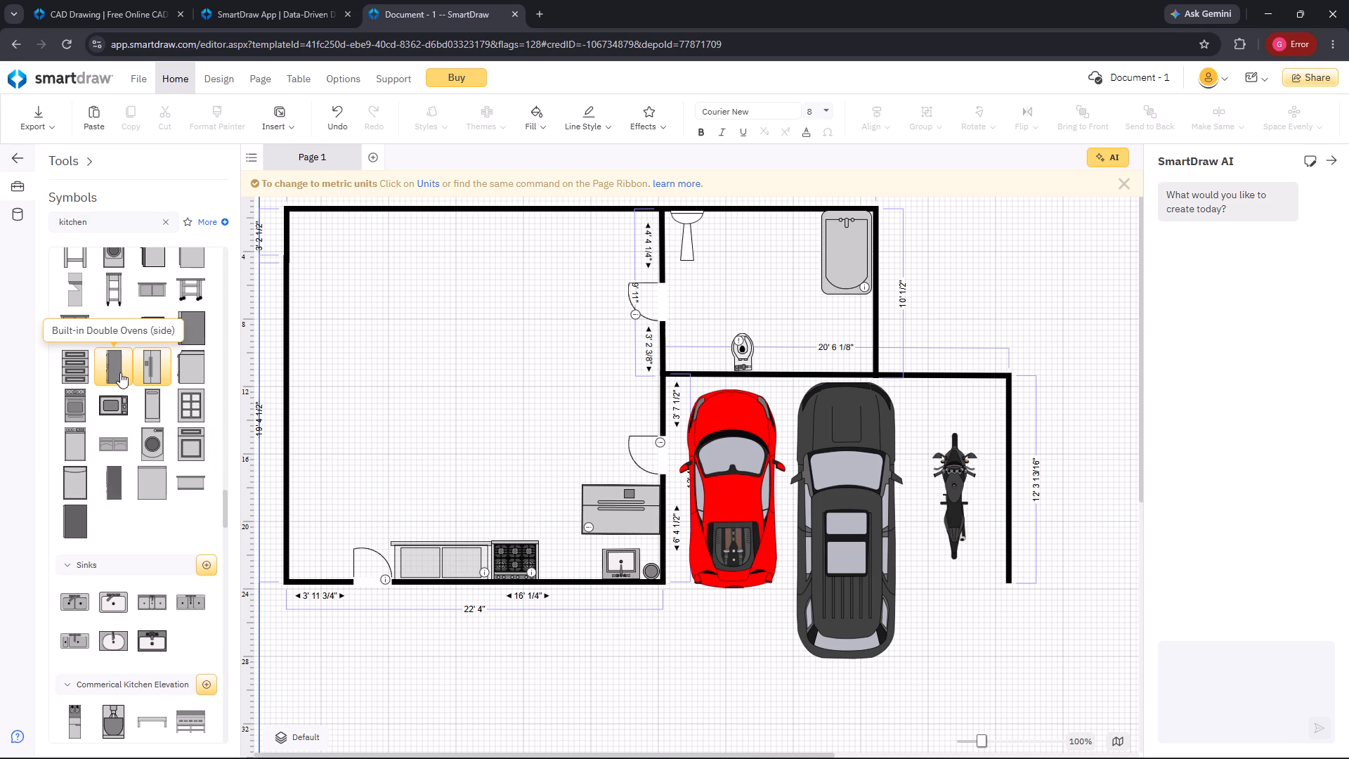
Place a 1' 11" by 1' 3" Countertop Microwave between the range and the square sink, at about 17' 3" left.
left_click_drag(119, 389, 383, 460)
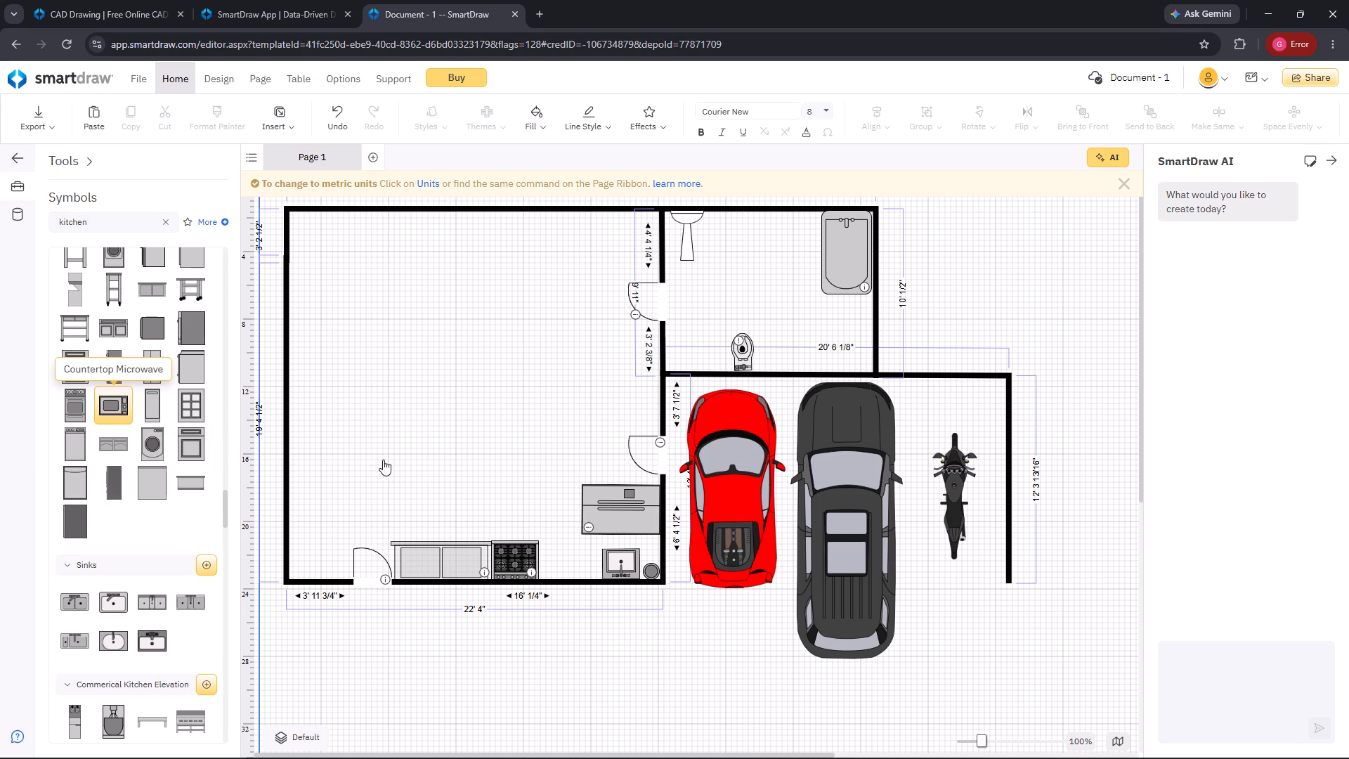
left_click_drag(383, 460, 561, 563)
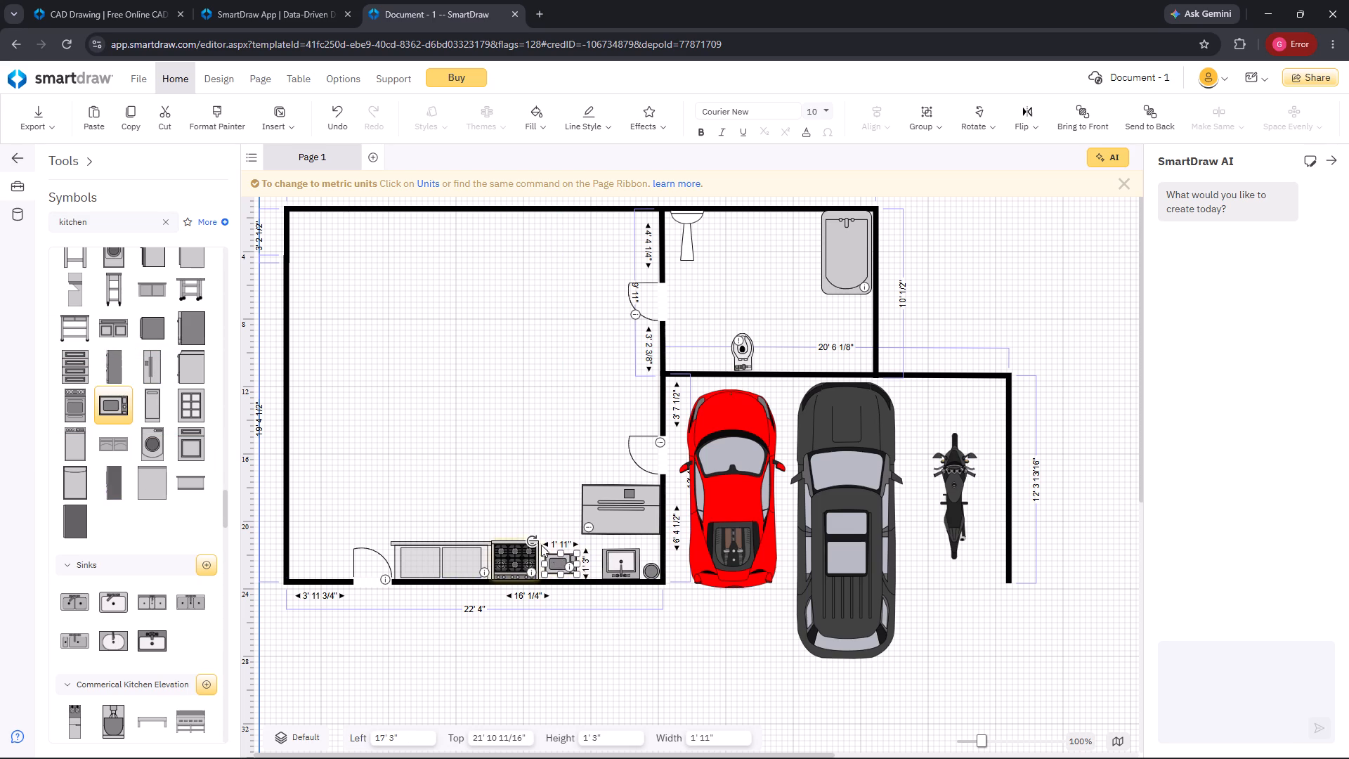
Rotate the countertop microwave about 180°.
left_click_drag(531, 538, 600, 598)
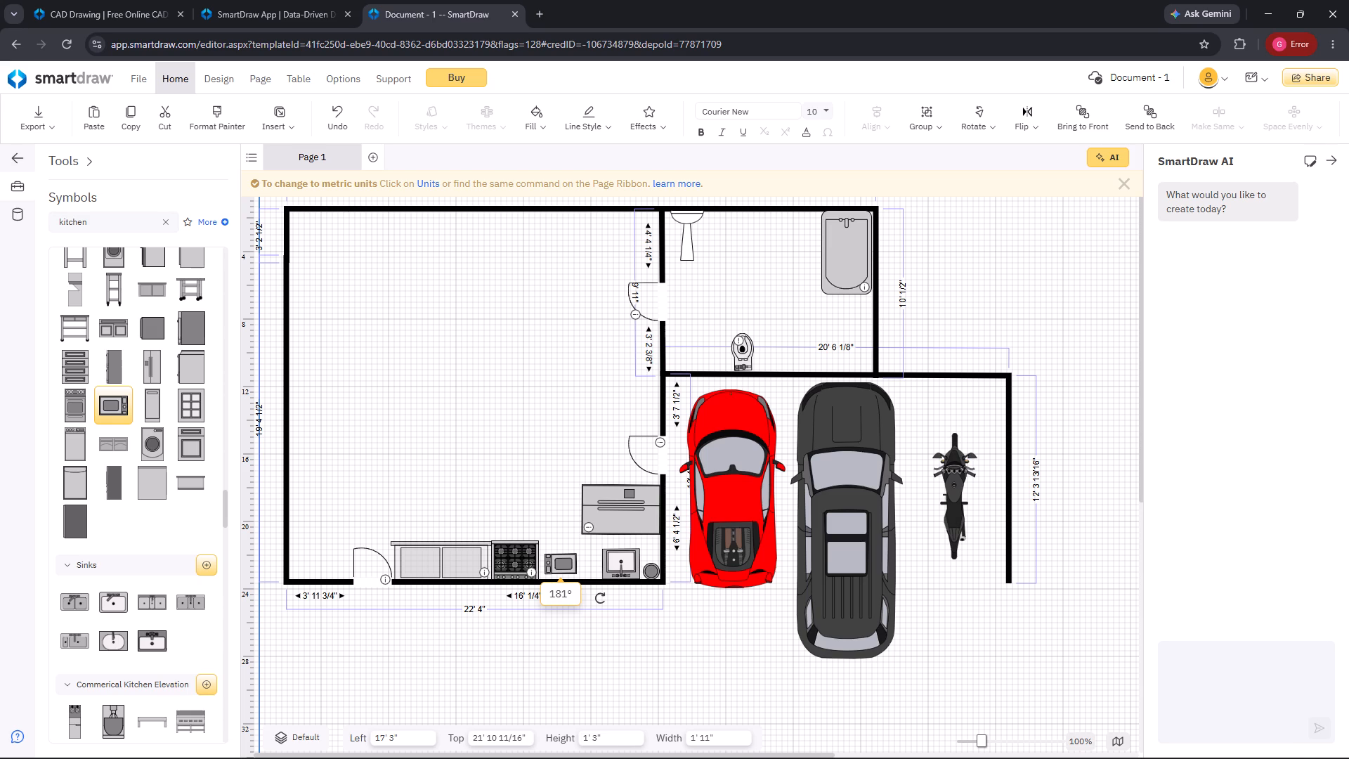
left_click_drag(600, 598, 601, 601)
left_click_drag(601, 601, 602, 600)
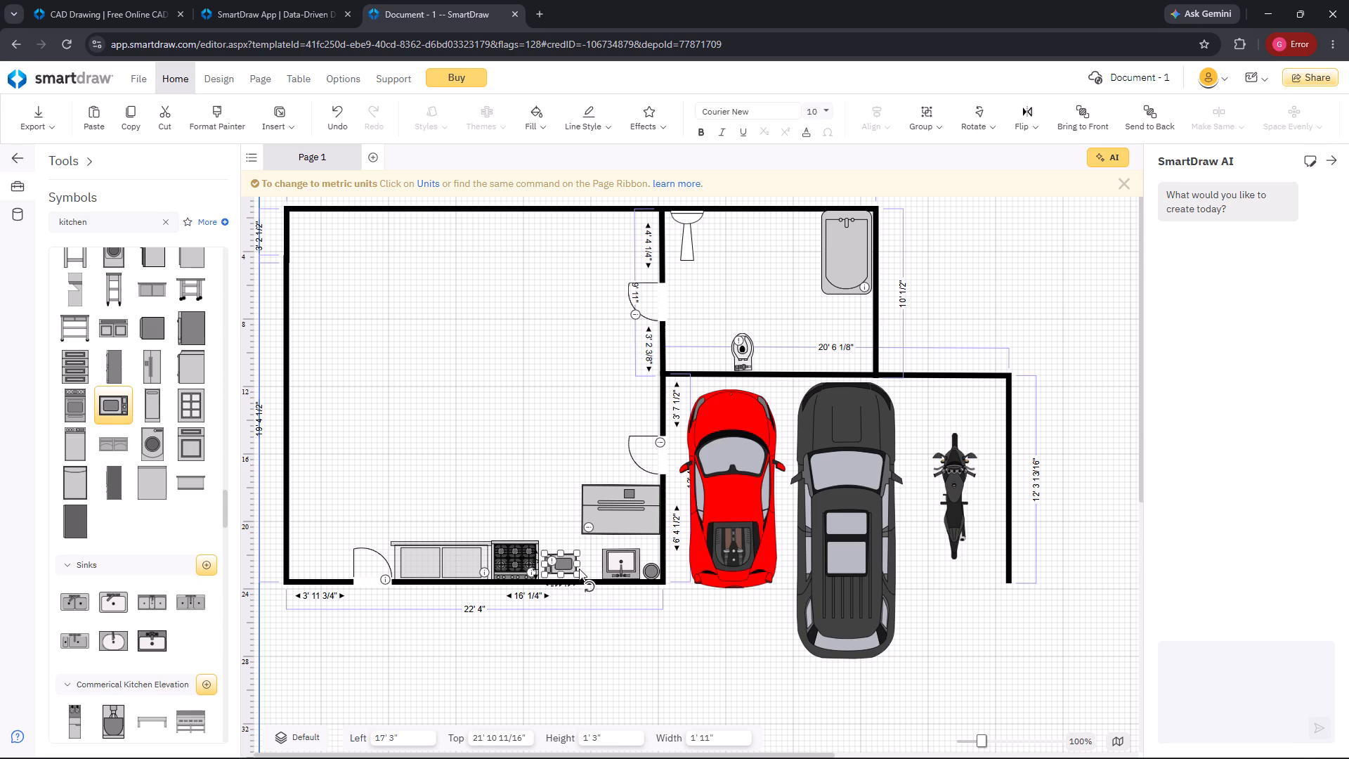
Resize the countertop microwave to a width of about 1' 9 7/16".
left_click_drag(579, 565, 601, 570)
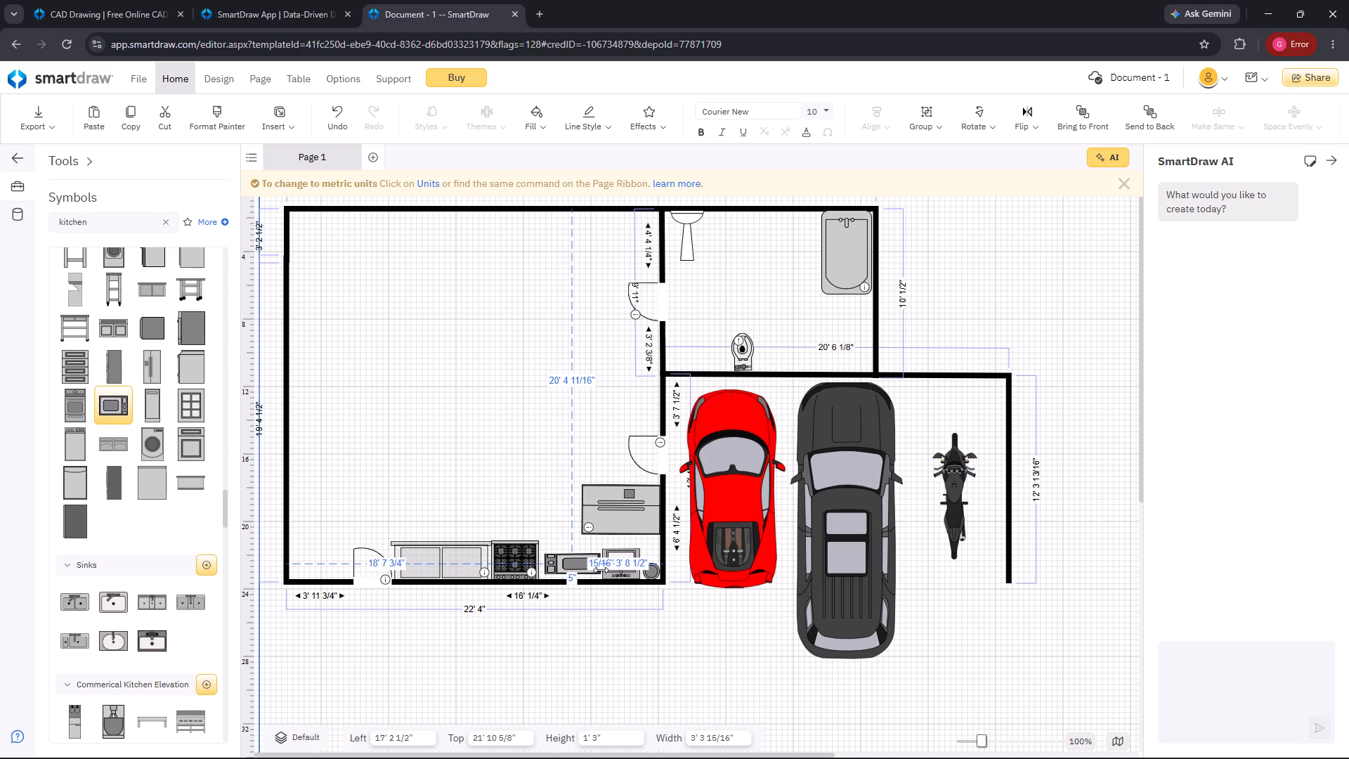
left_click_drag(601, 570, 574, 574)
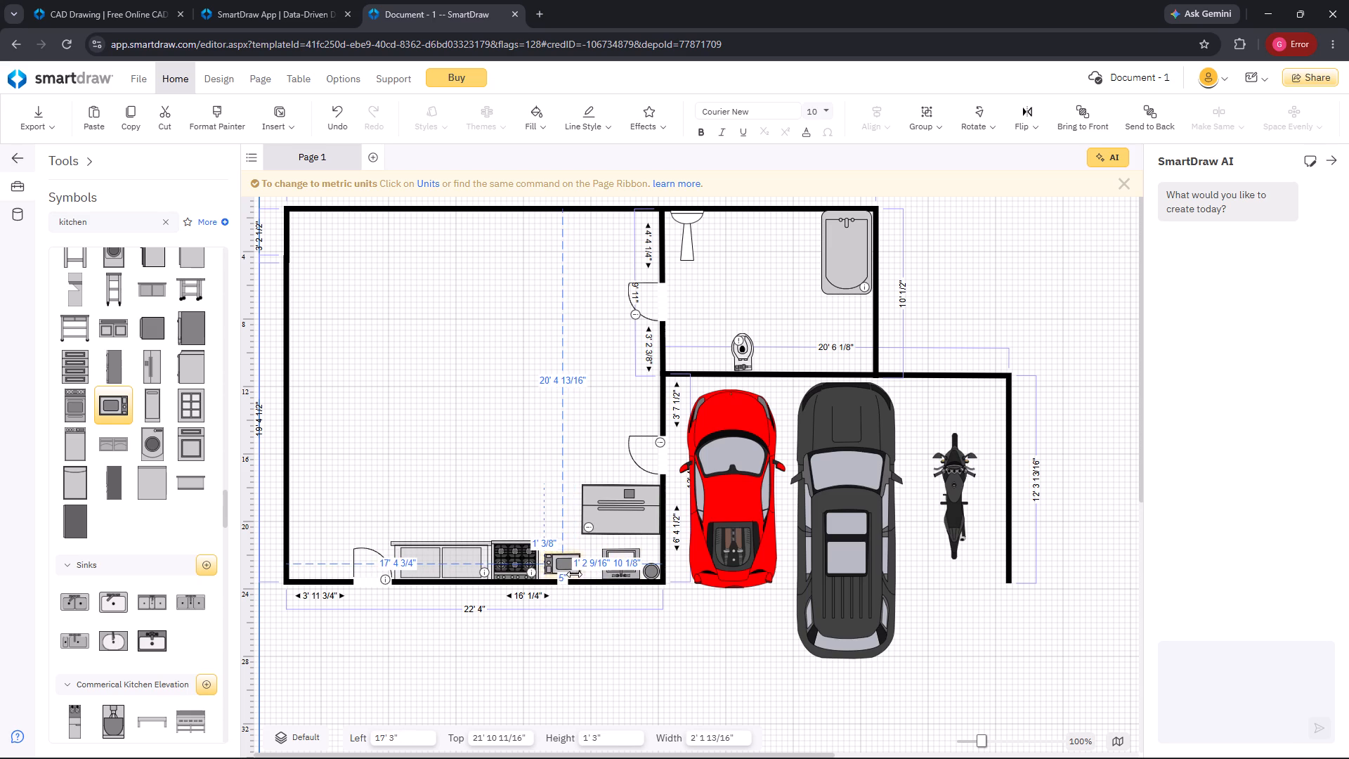
left_click_drag(574, 574, 573, 576)
Move the microwave against the bottom wall beside the range, at about 16' 11 1/2" left and 22' 2 3/16" top.
left_click(572, 567)
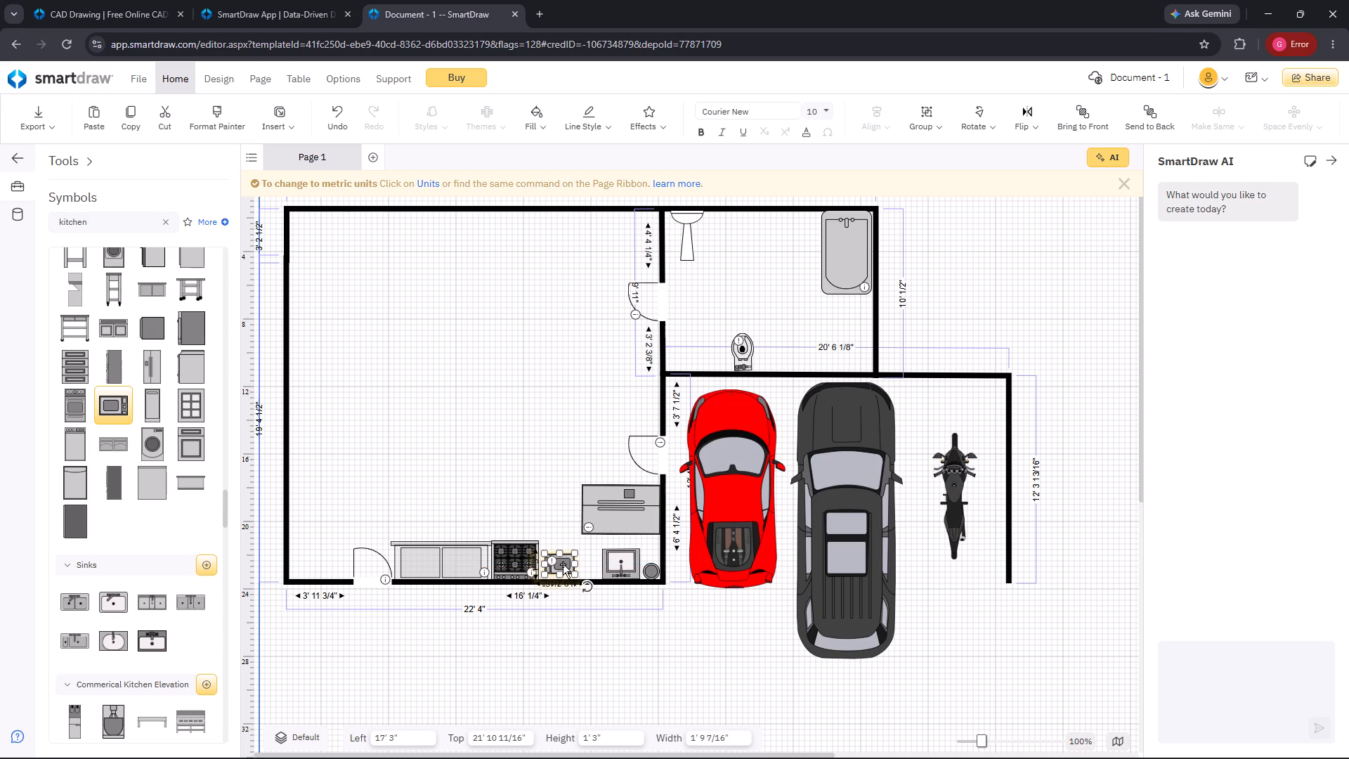
left_click(563, 564)
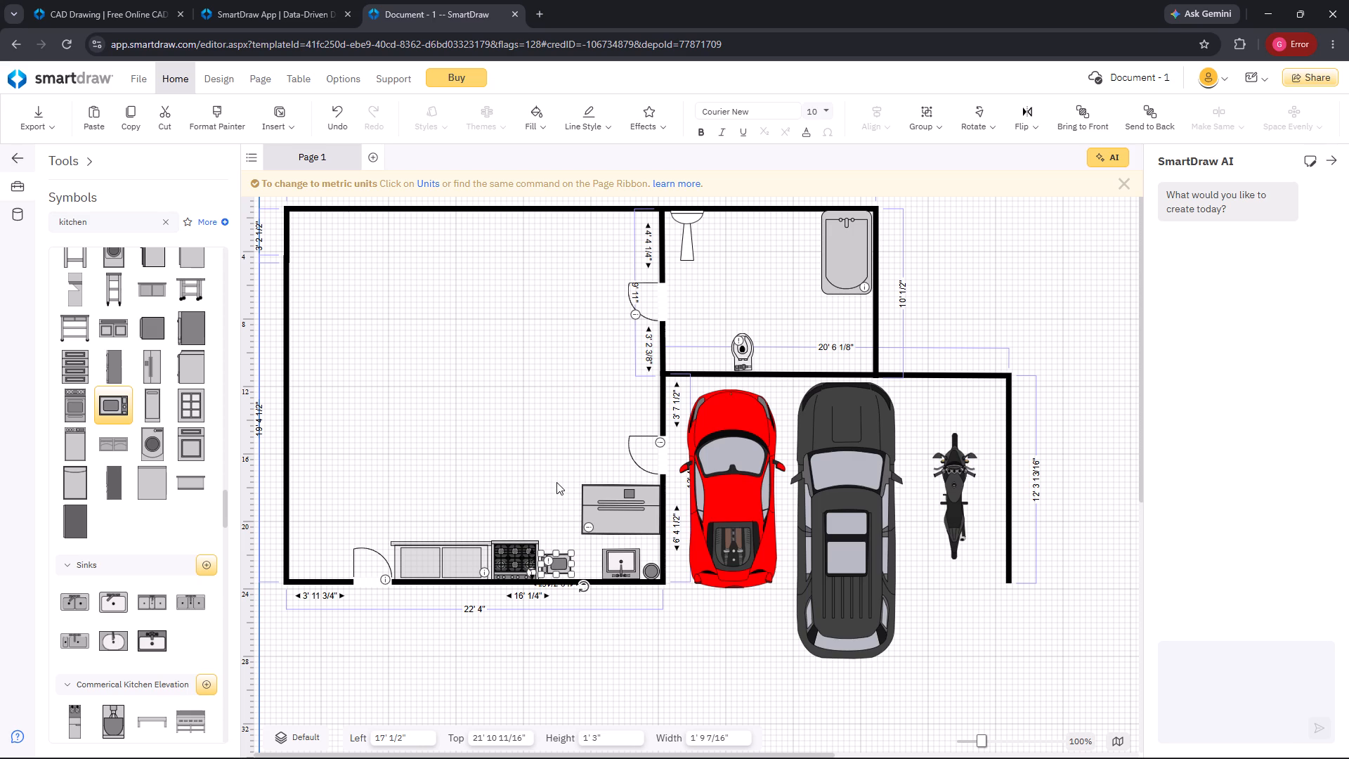
left_click(556, 482)
left_click(561, 563)
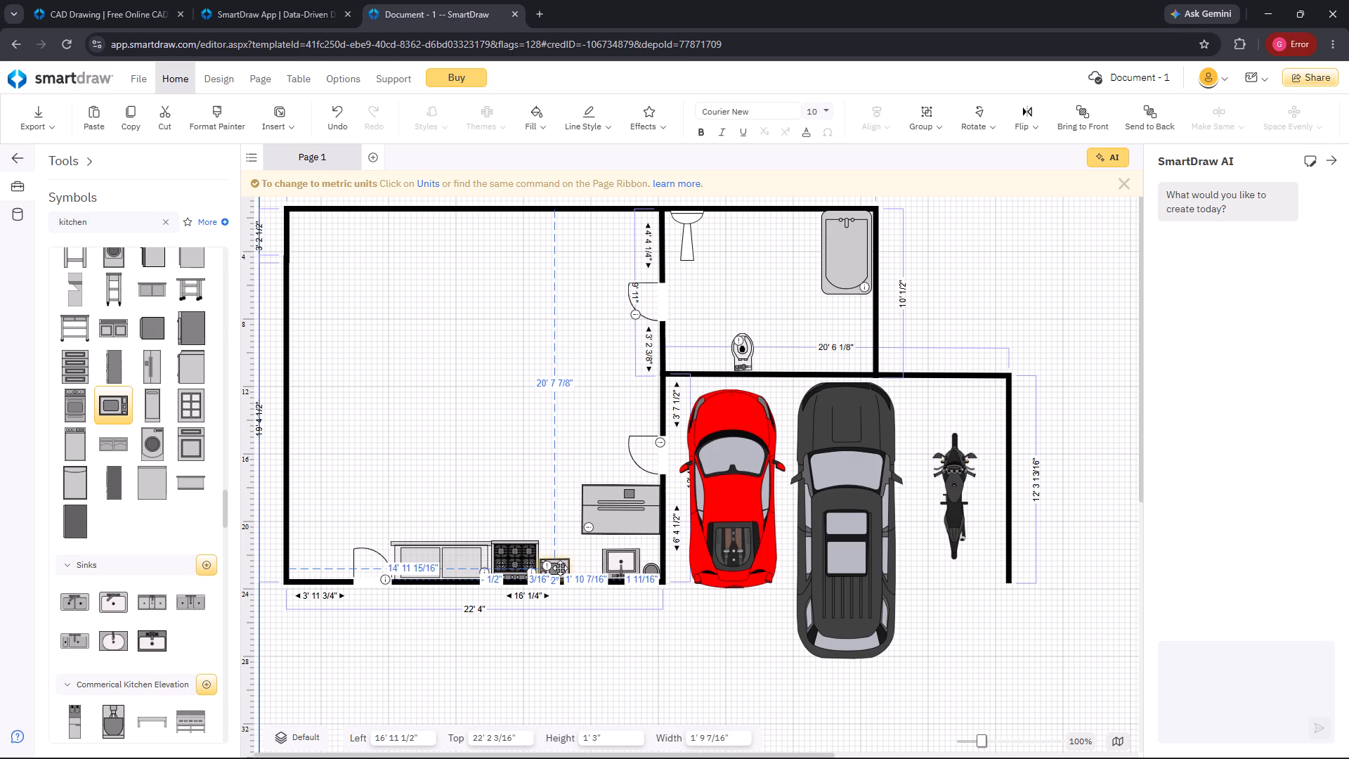
left_click(559, 510)
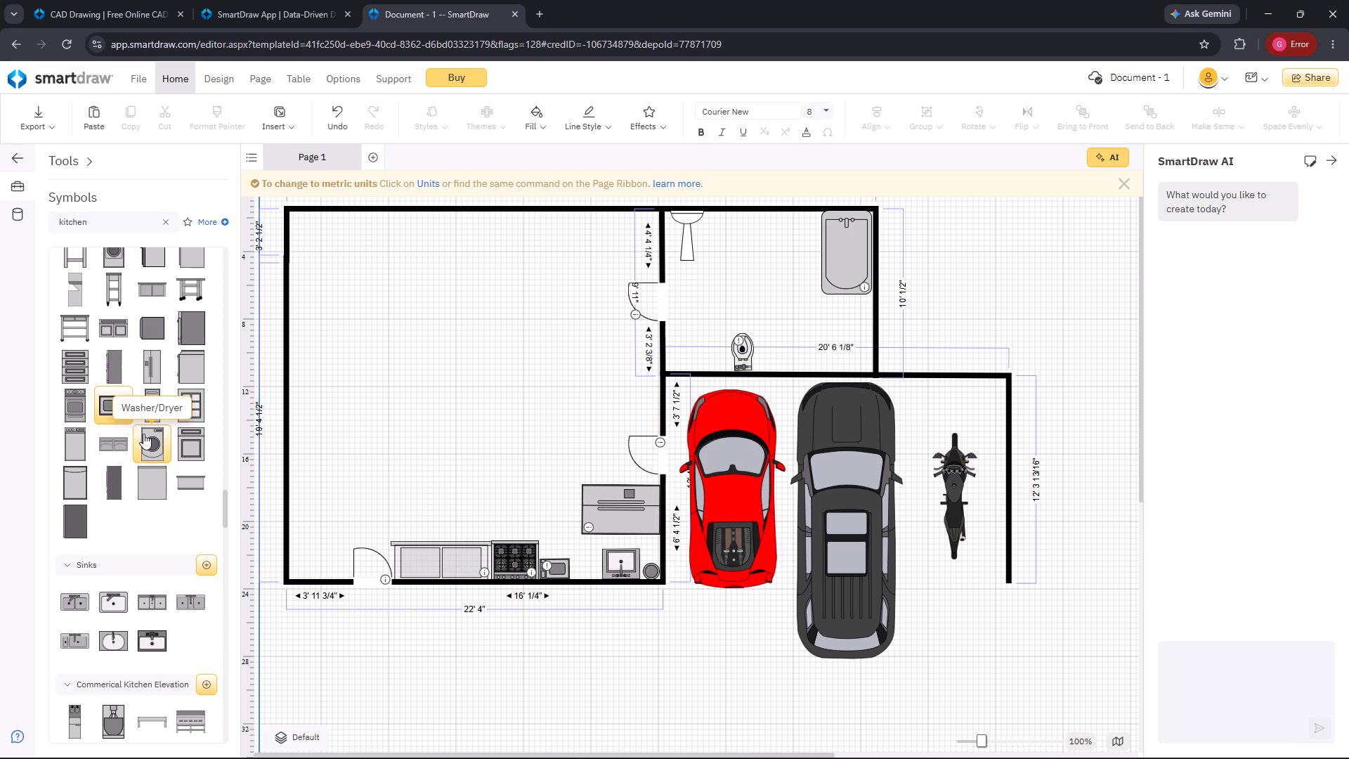
Place a 1' 6" by 1' 2" symbol from the Appliances library between the microwave and the square sink, against the kitchen's bottom wall.
scroll(157, 422, "down", 6)
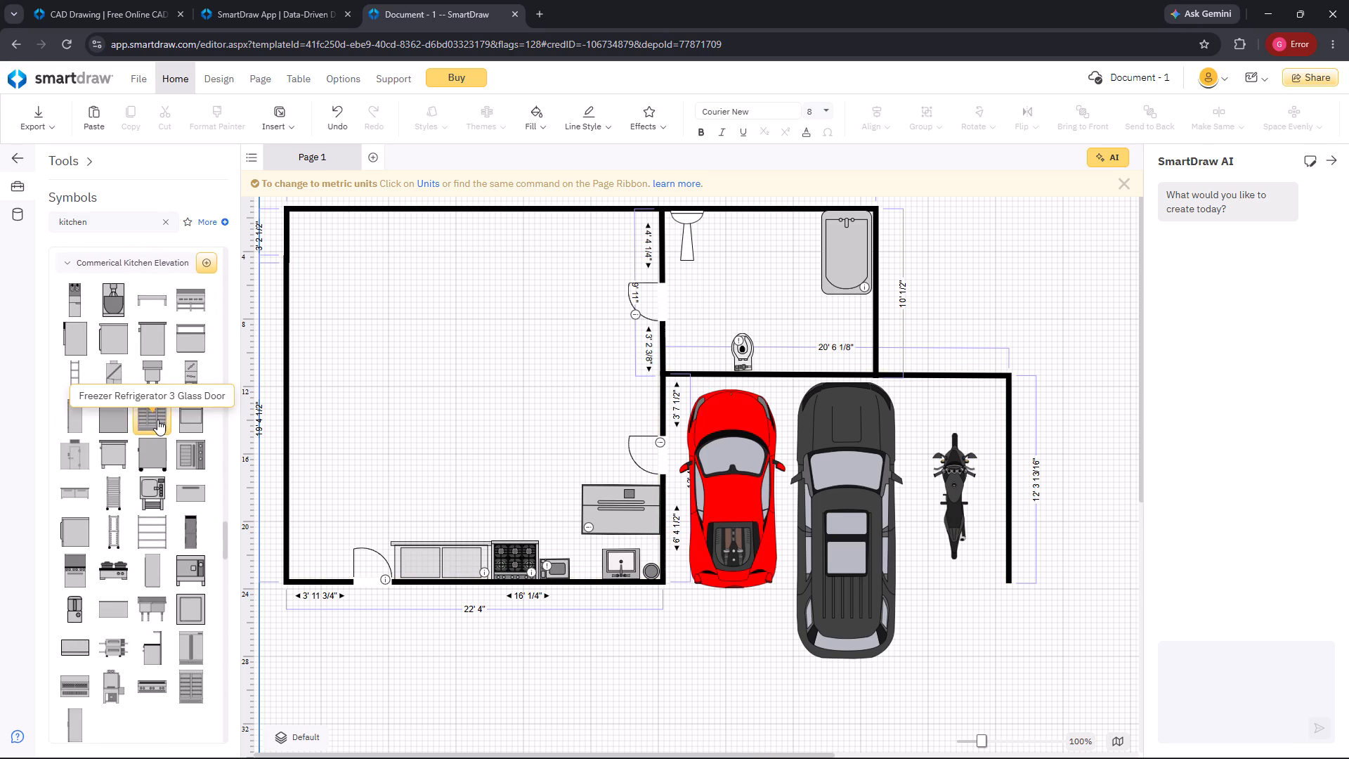
scroll(157, 420, "down", 12)
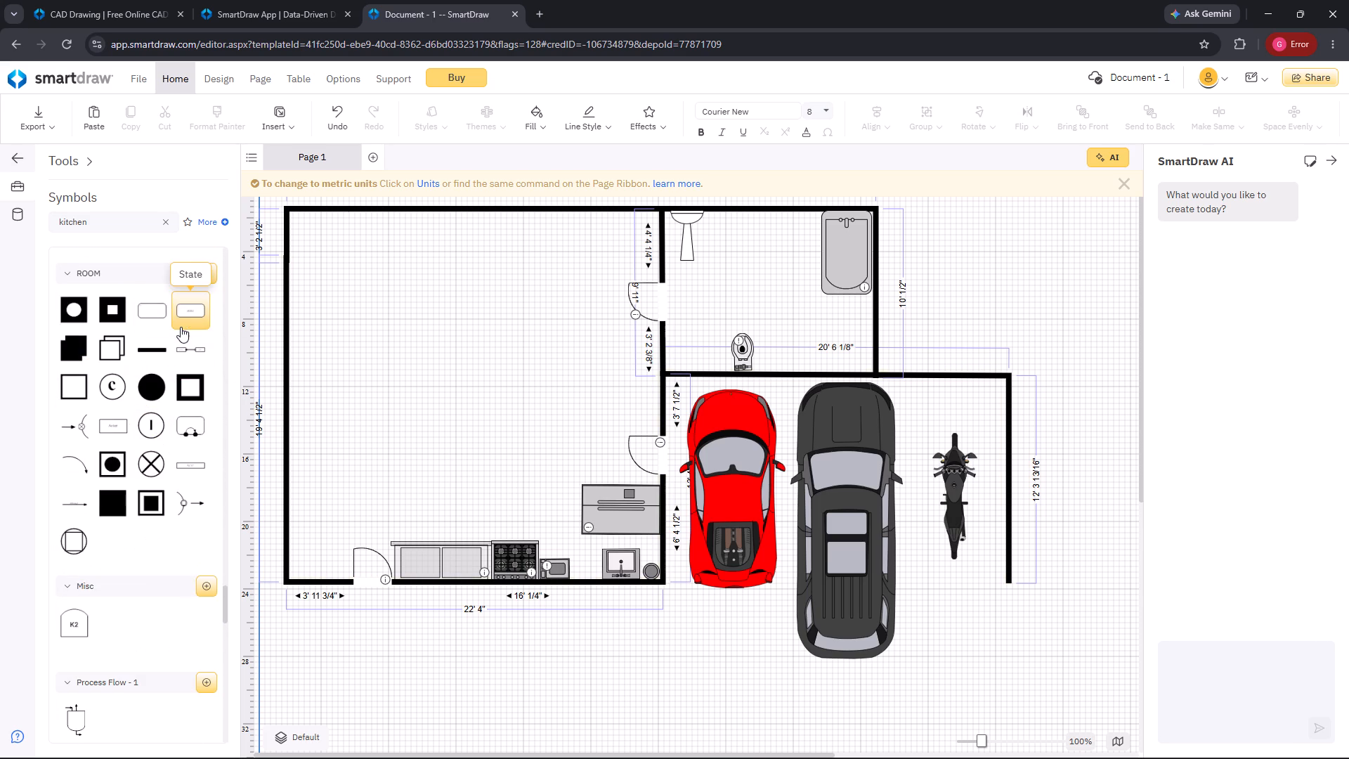
scroll(164, 316, "down", 4)
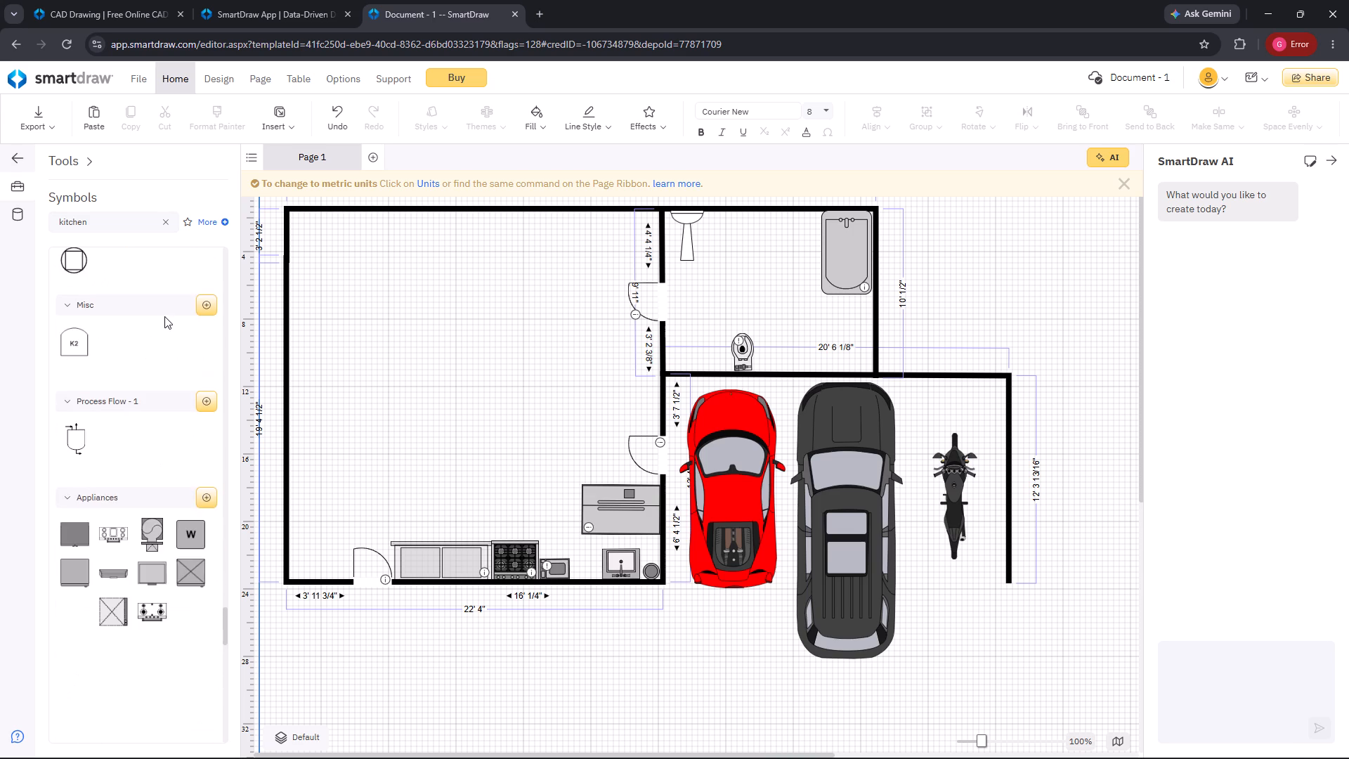
scroll(164, 316, "down", 5)
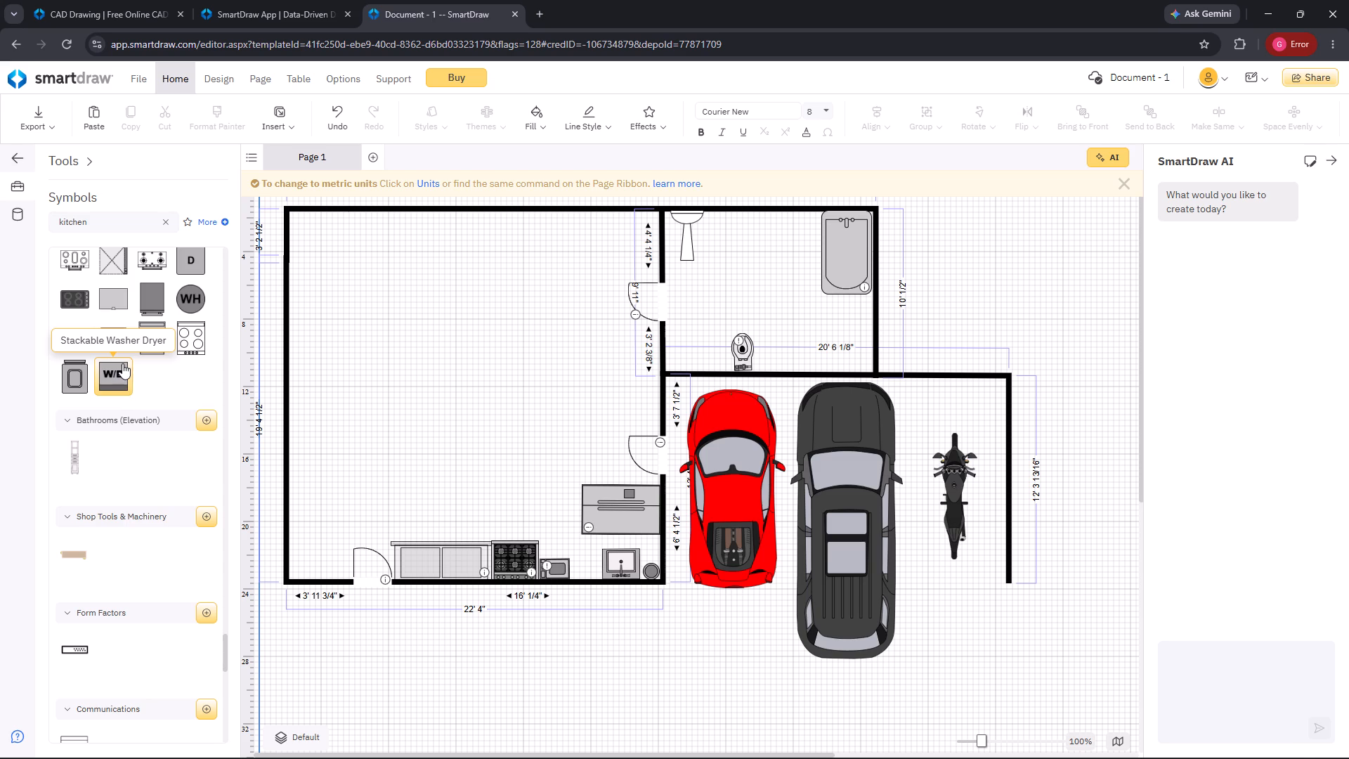
left_click_drag(122, 355, 448, 474)
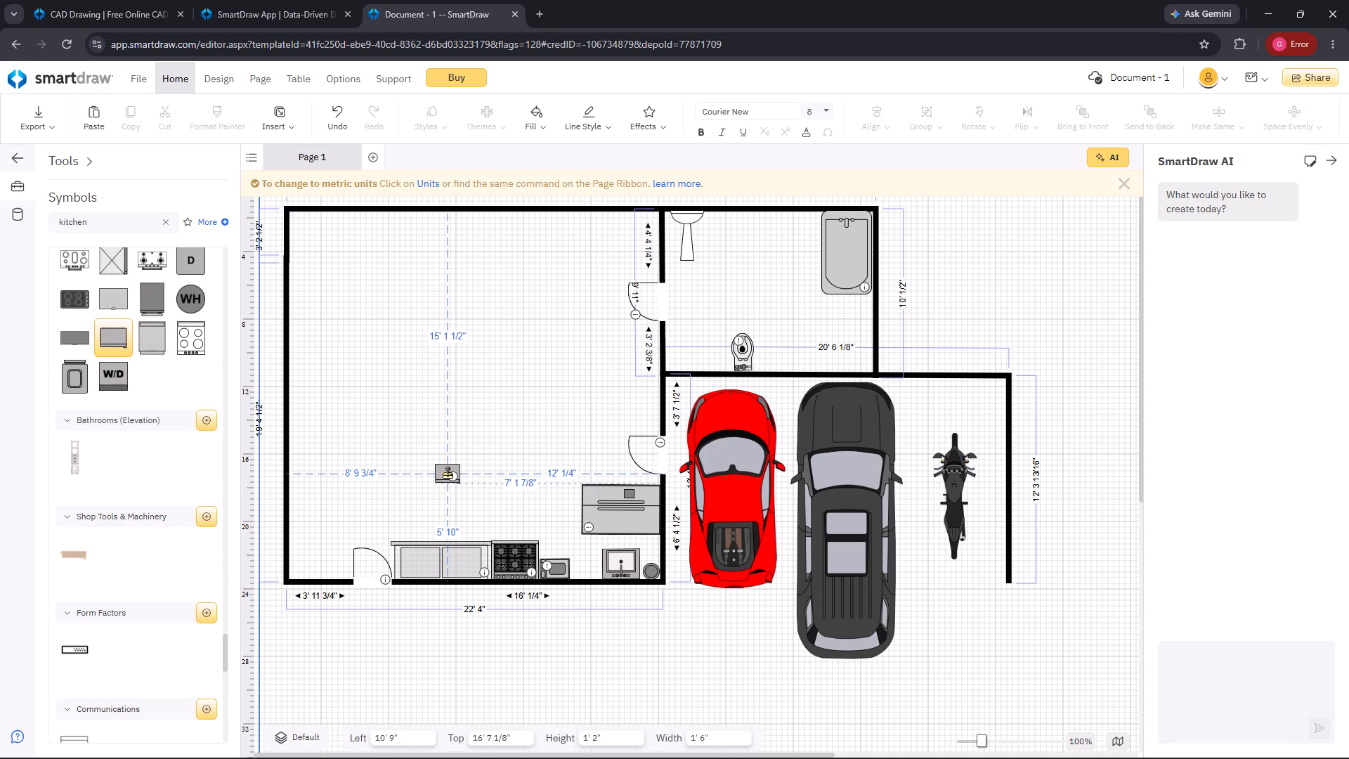
left_click_drag(448, 474, 587, 574)
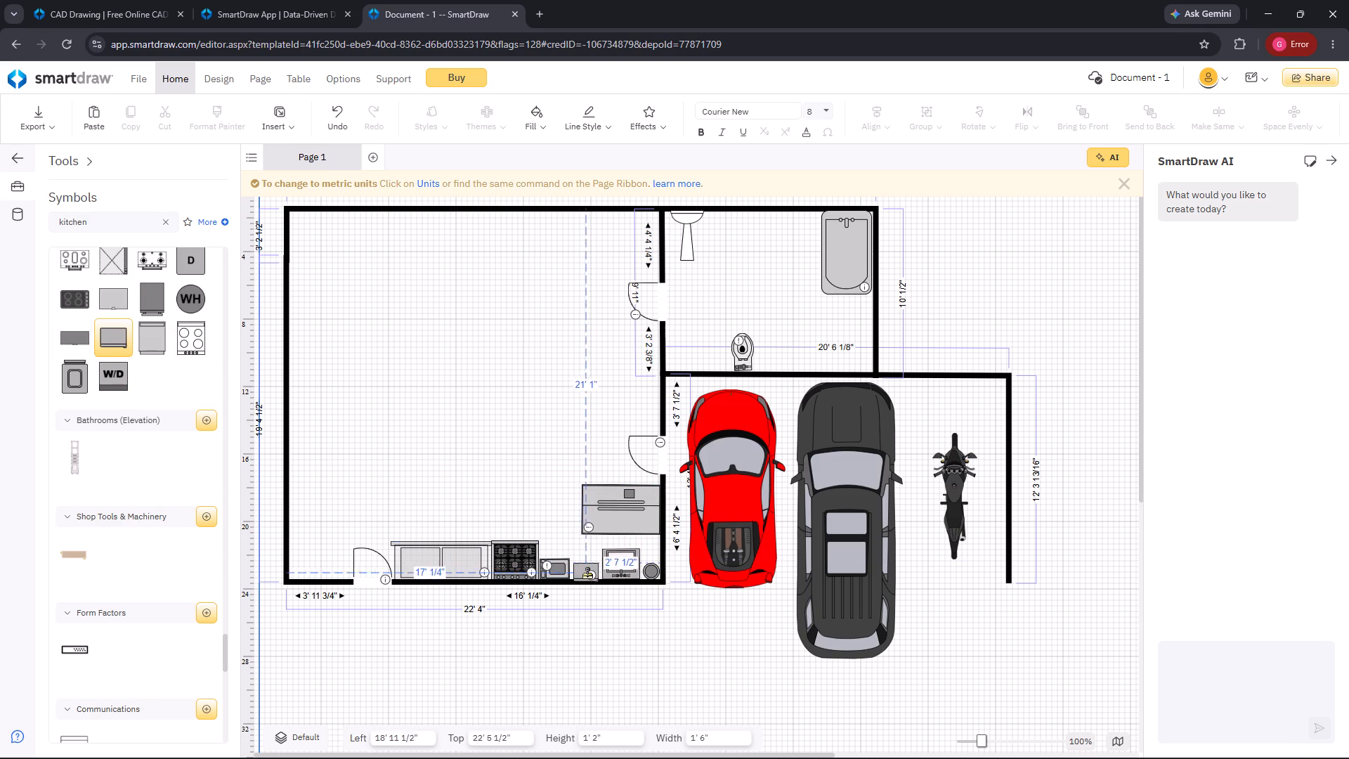
left_click_drag(587, 574, 585, 570)
left_click(505, 434)
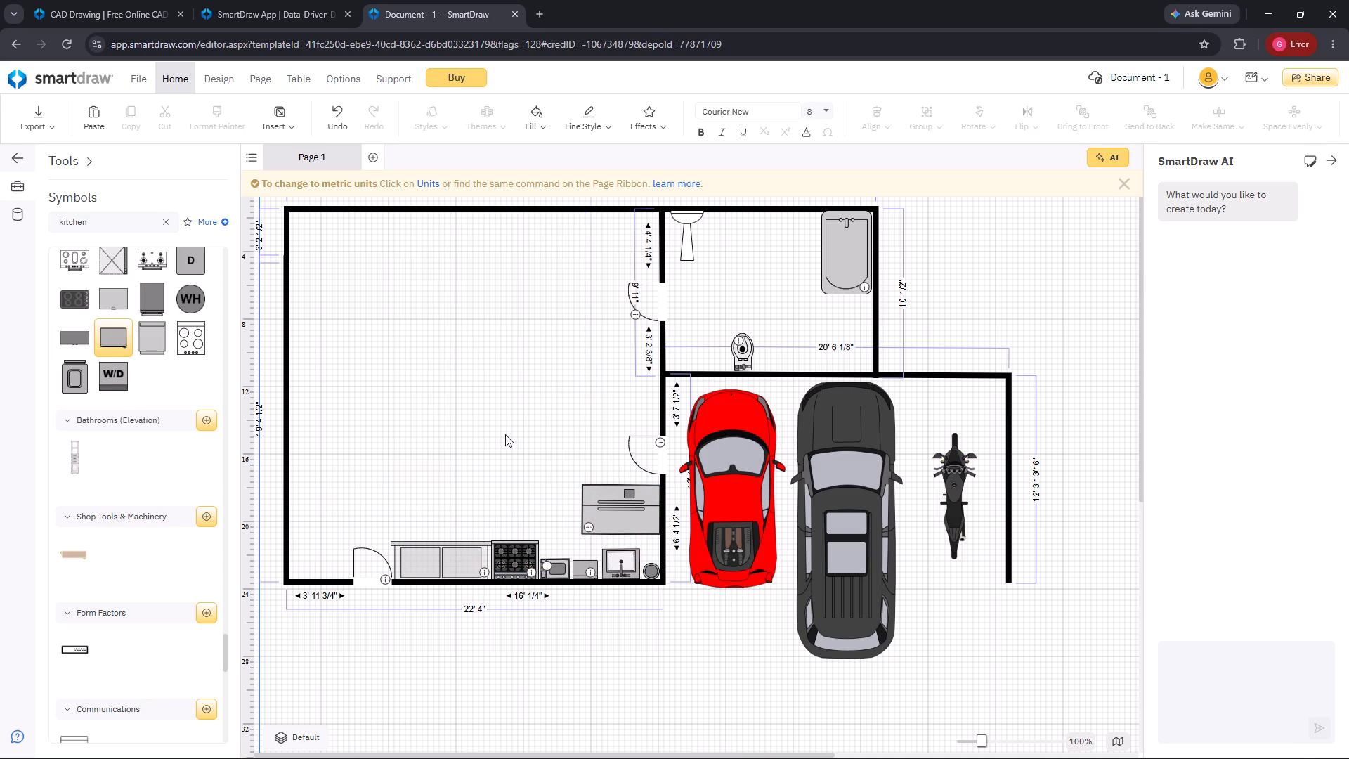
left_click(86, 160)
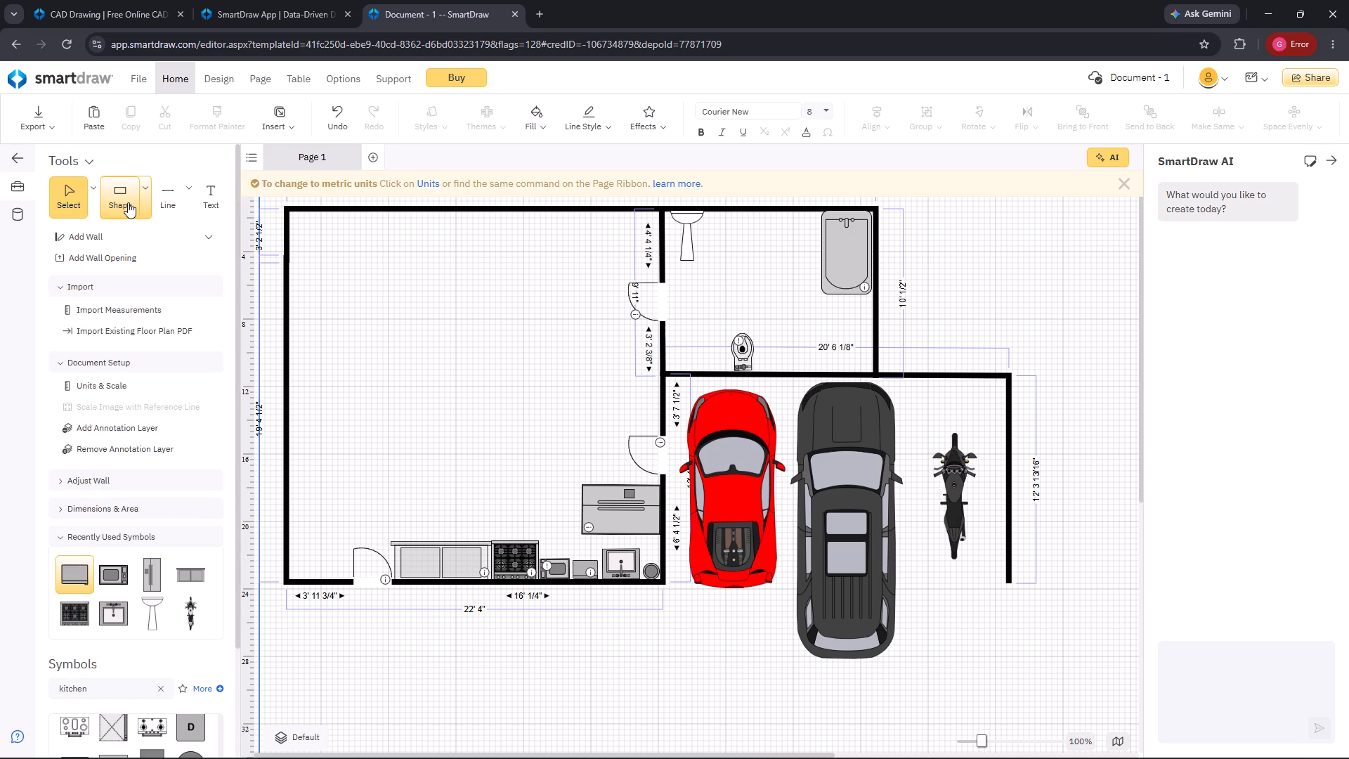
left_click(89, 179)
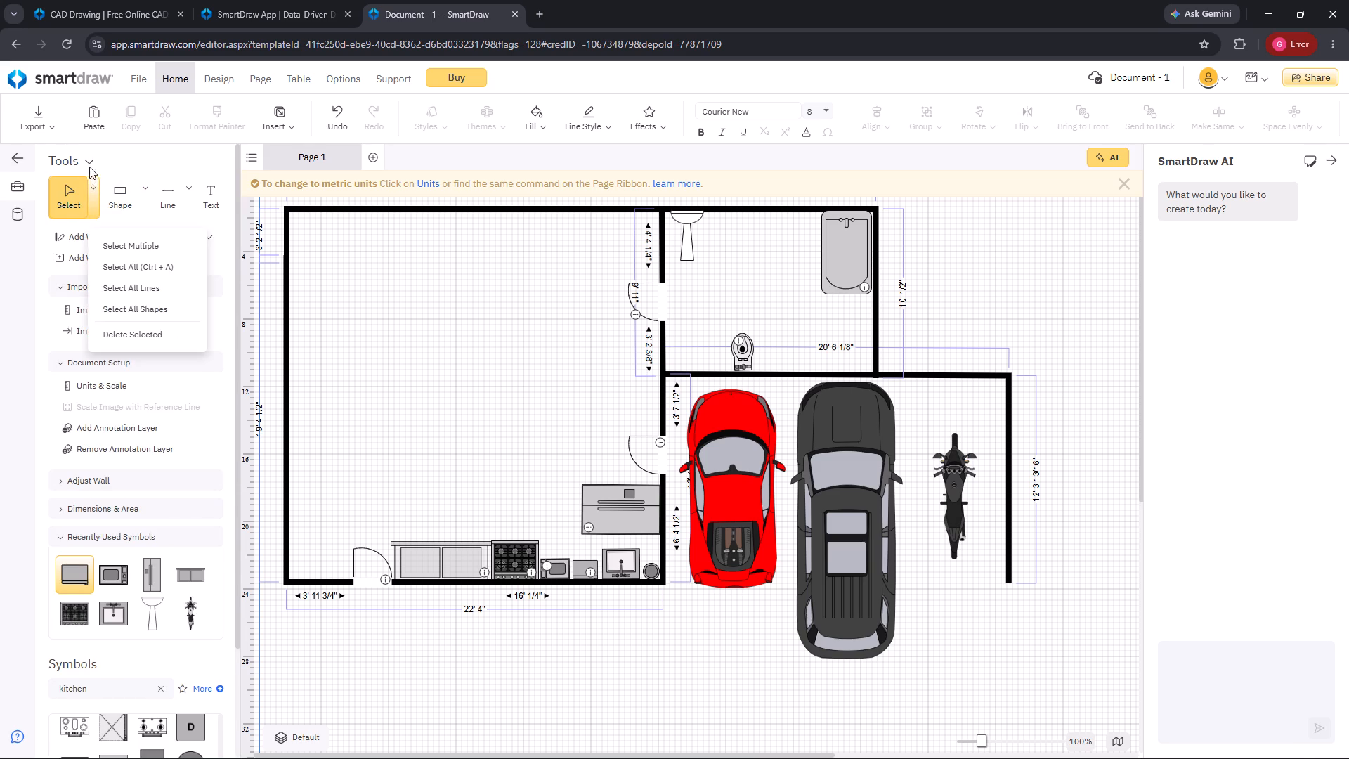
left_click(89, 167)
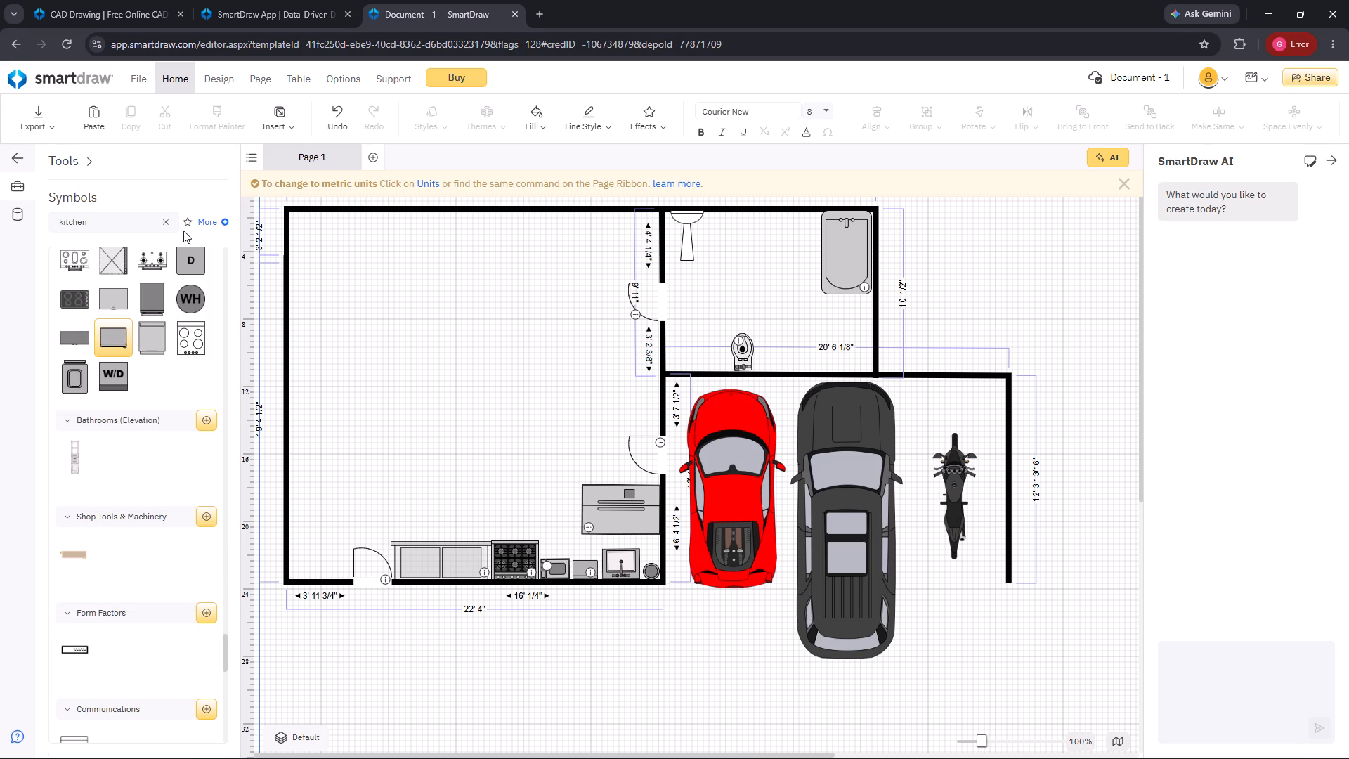
Clear the kitchen symbol search and collapse the symbol libraries from Building Outlines through Storage Furniture.
left_click(170, 219)
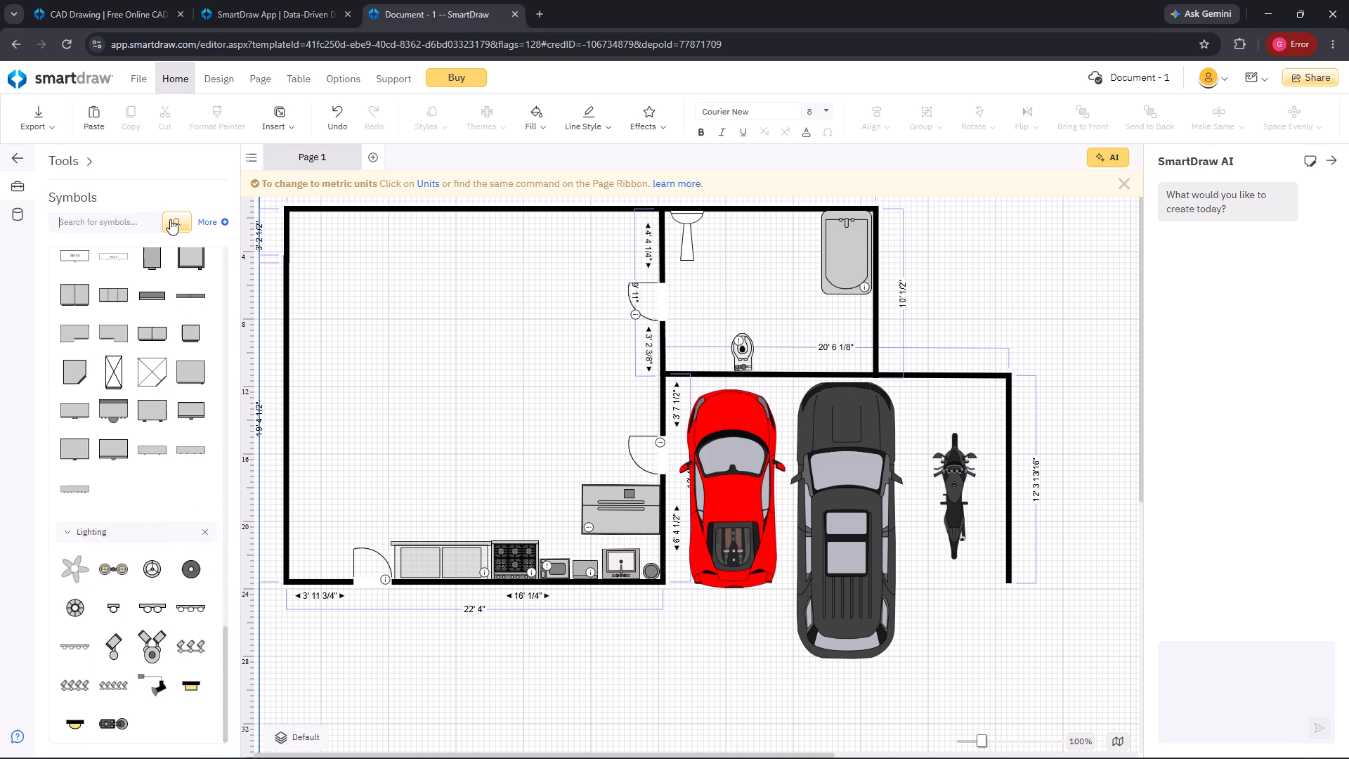
scroll(141, 280, "down", 2)
scroll(141, 280, "up", 2)
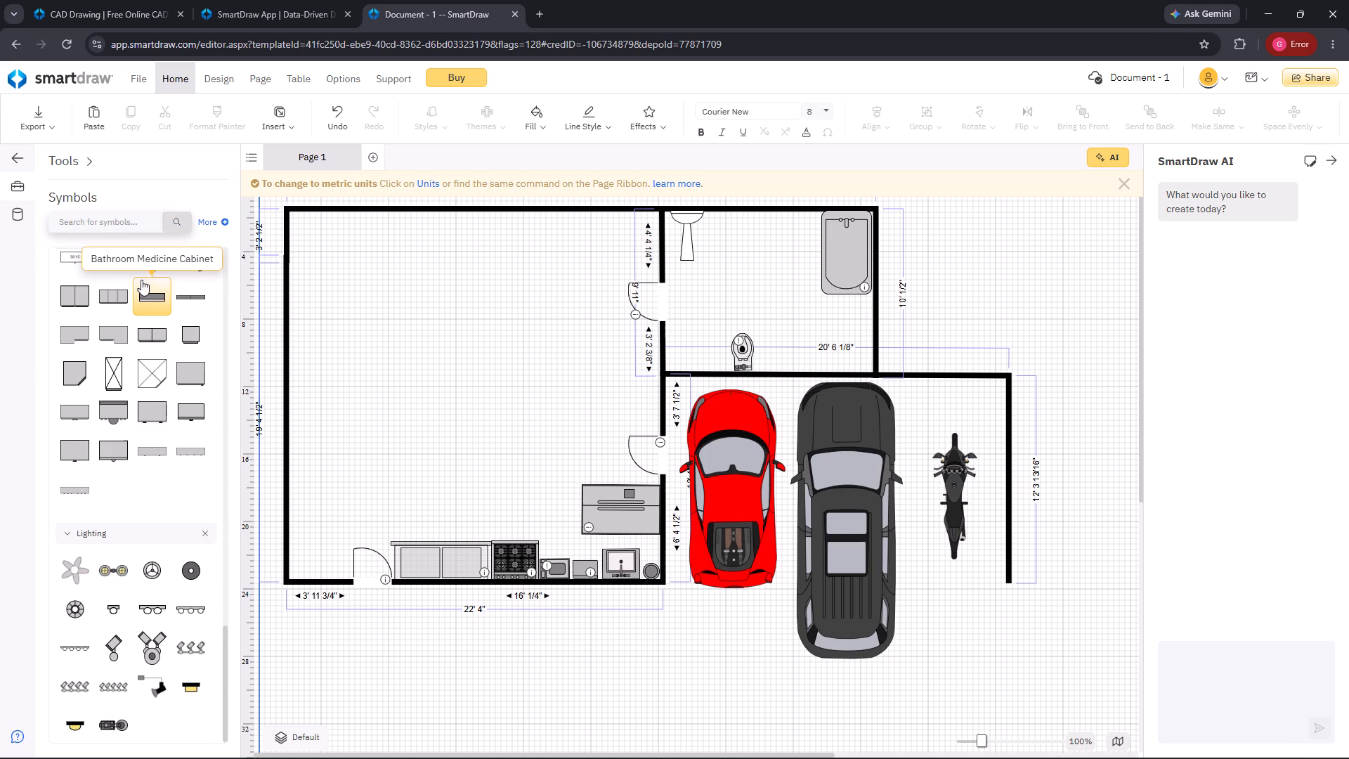
scroll(141, 280, "up", 19)
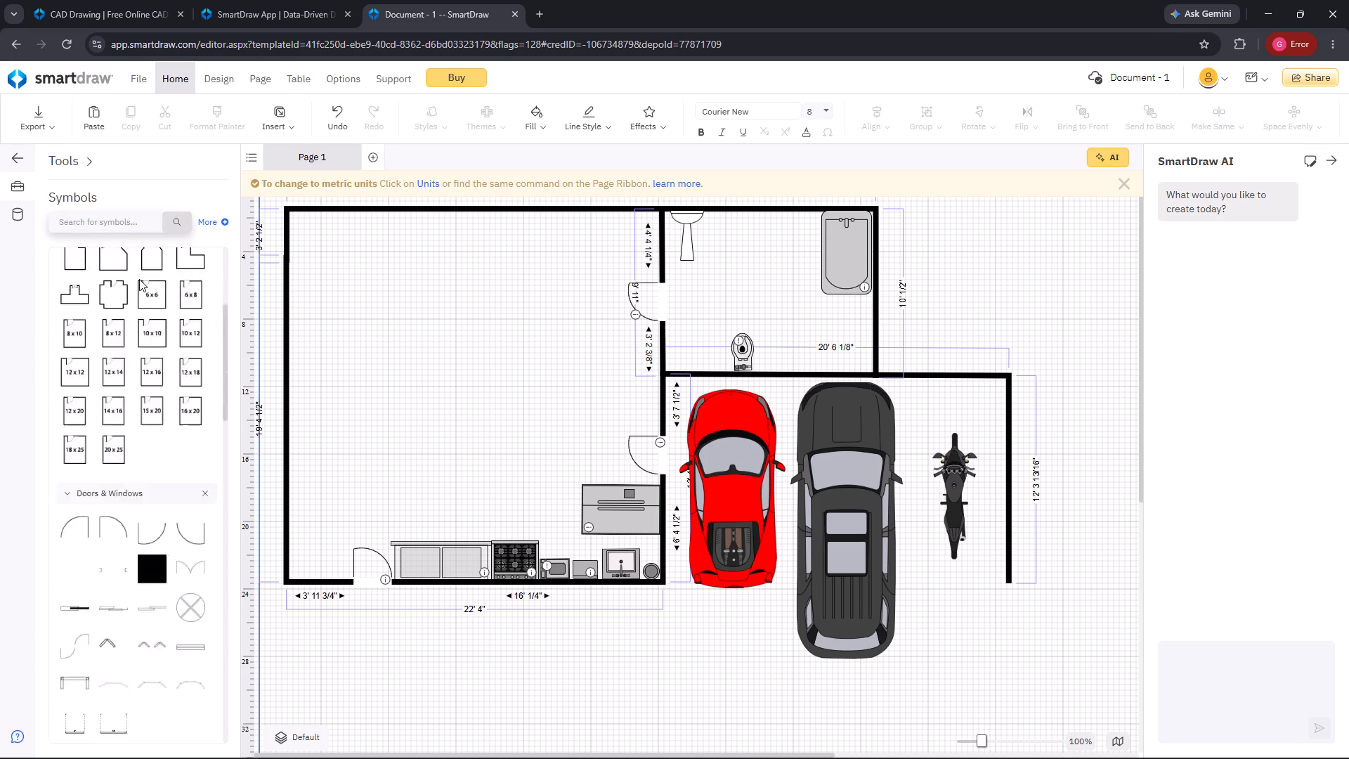
scroll(139, 278, "up", 9)
left_click(143, 263)
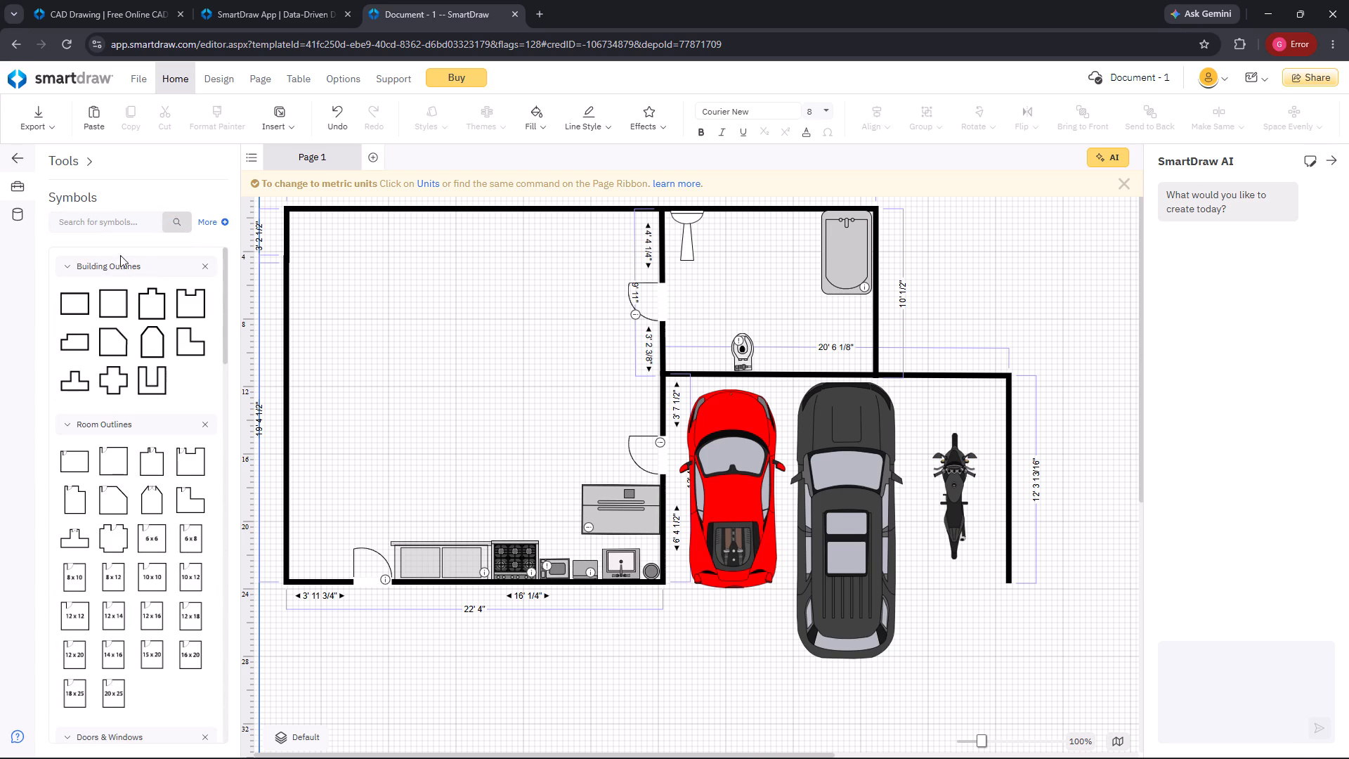
left_click(69, 261)
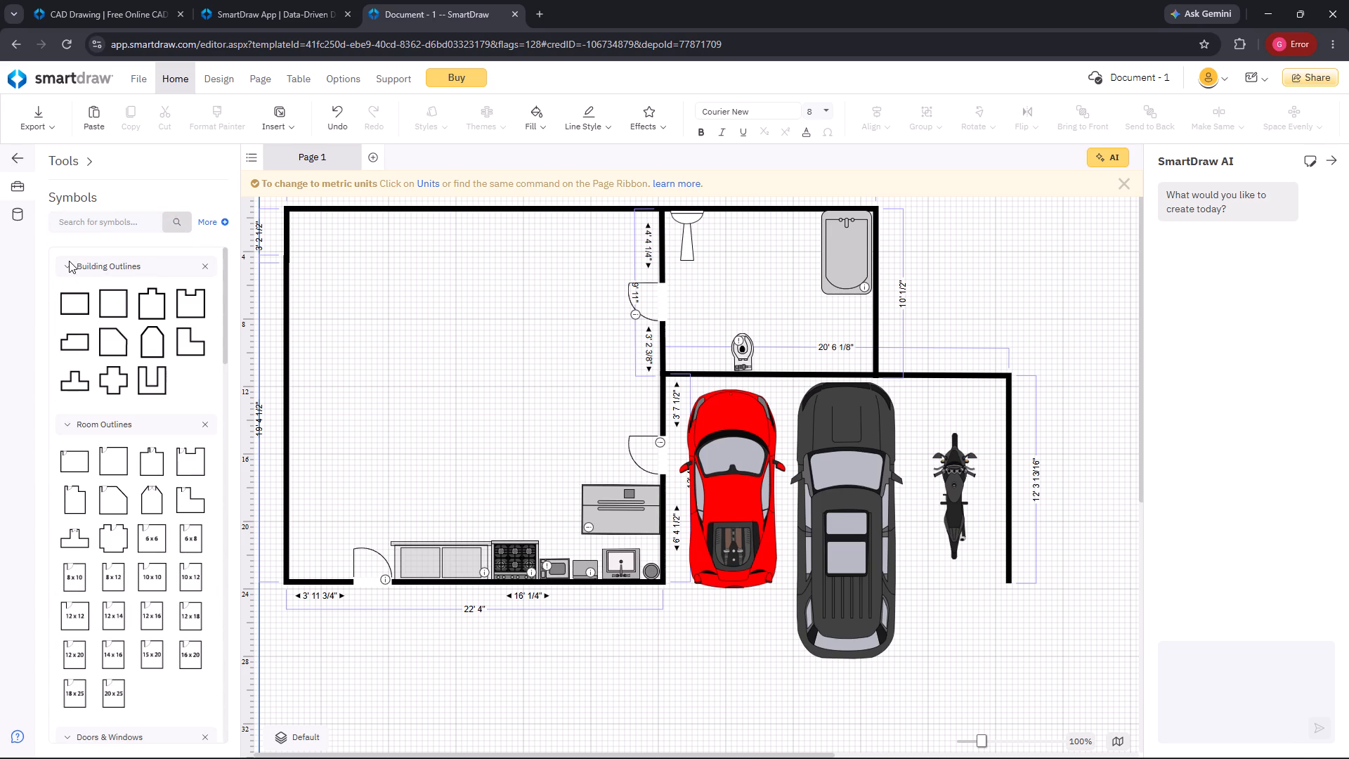
left_click(69, 264)
left_click(64, 290)
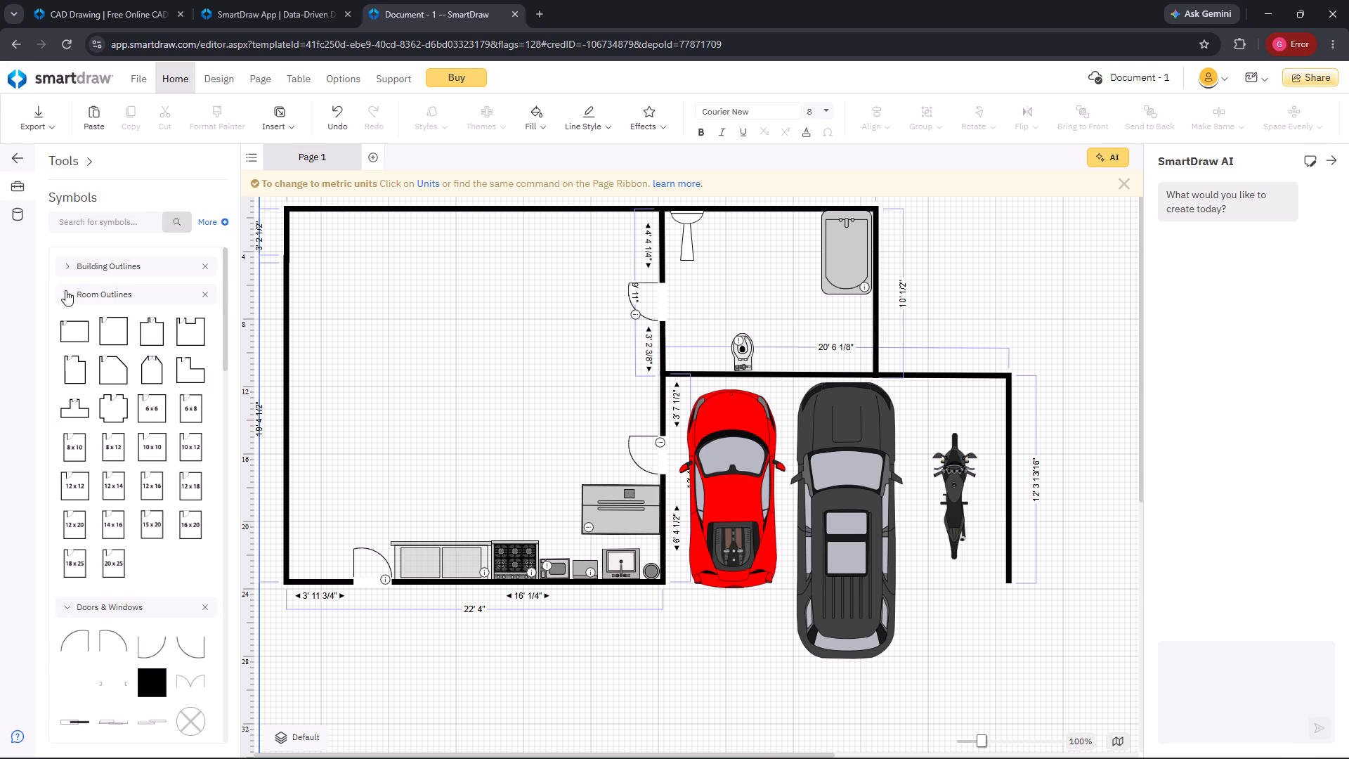
left_click(67, 292)
scroll(67, 292, "down", 3)
scroll(67, 292, "up", 3)
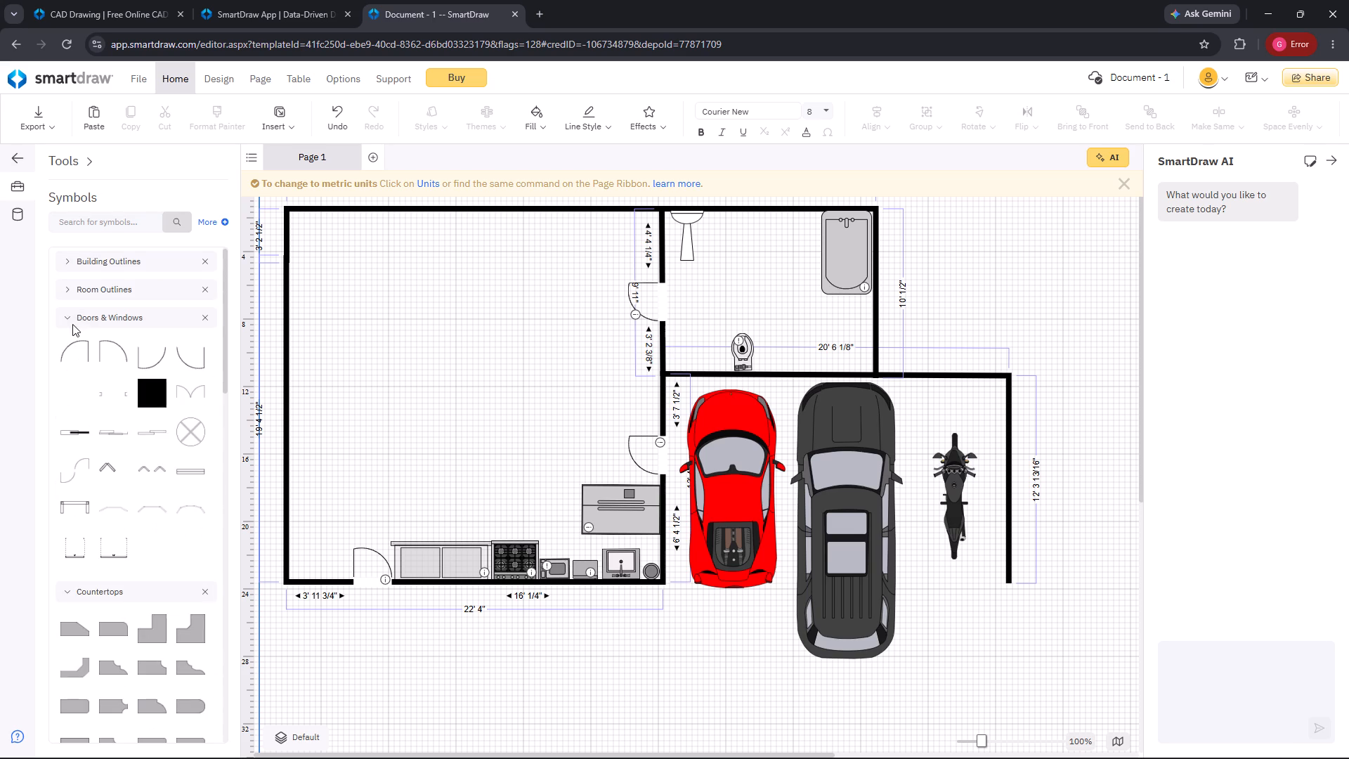
left_click(70, 323)
scroll(70, 323, "down", 1)
left_click(65, 280)
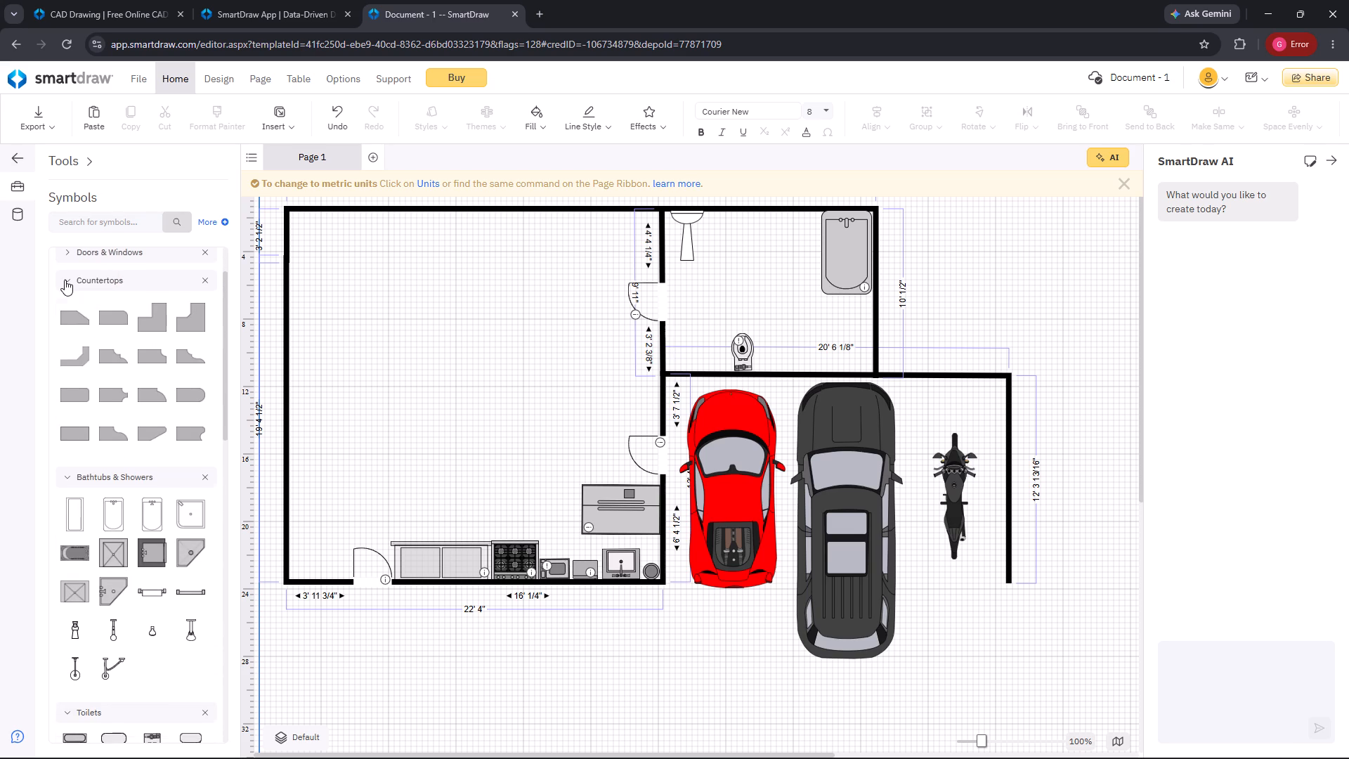
left_click(66, 308)
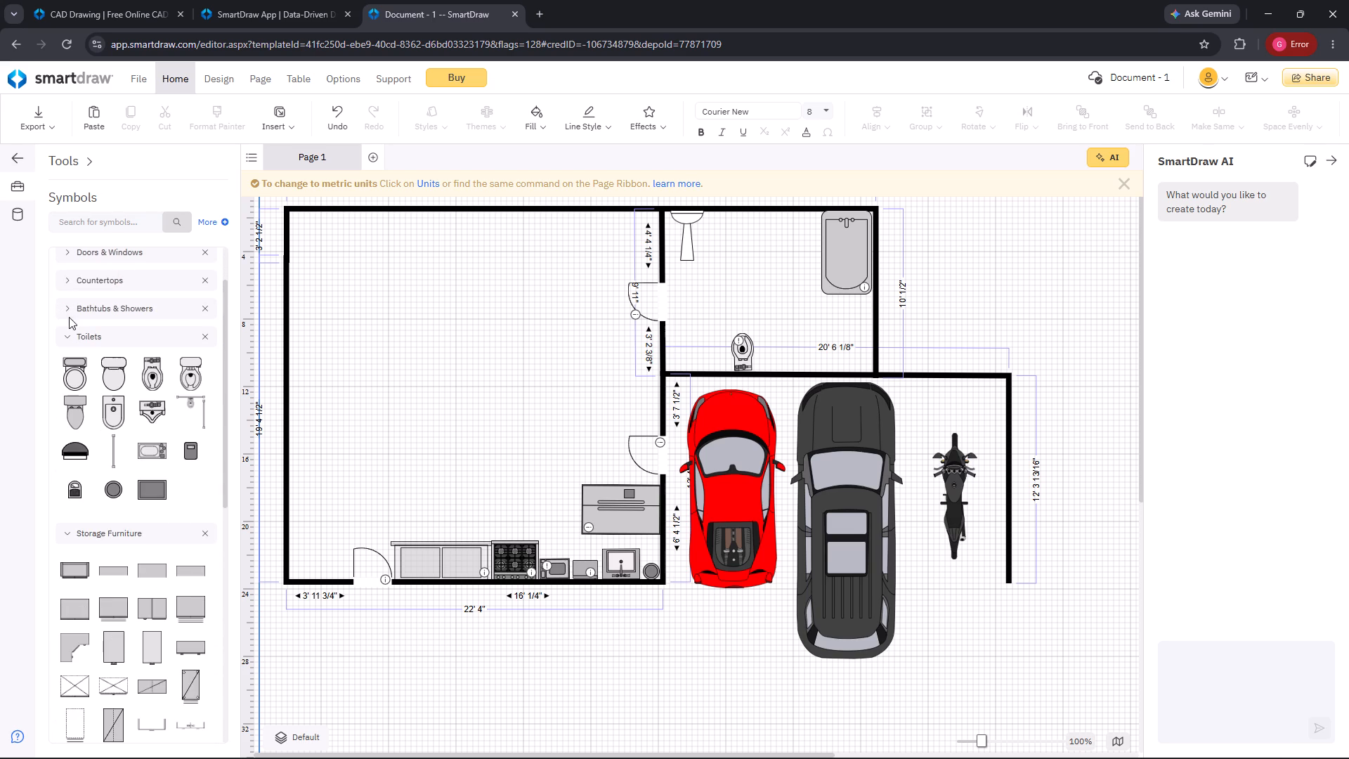
left_click(72, 334)
left_click(70, 361)
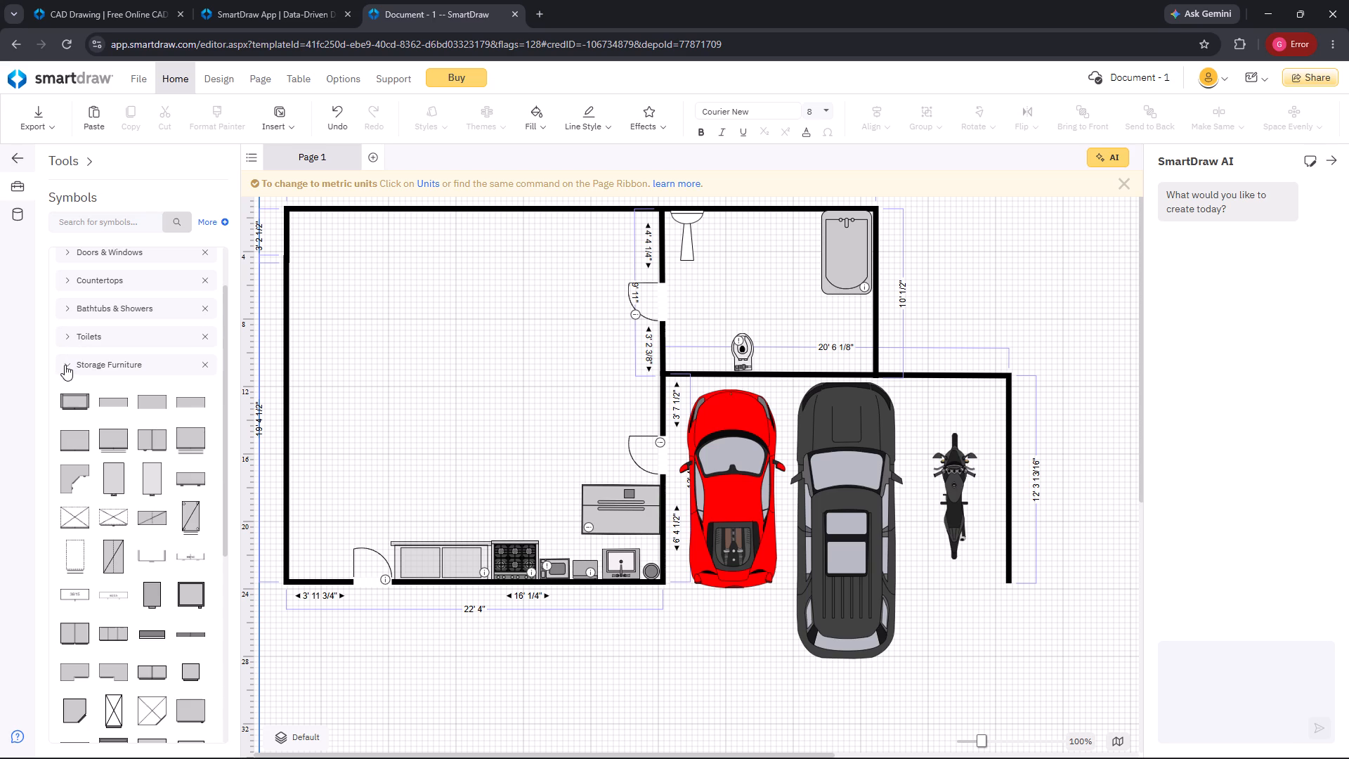
left_click(65, 365)
scroll(67, 365, "down", 2)
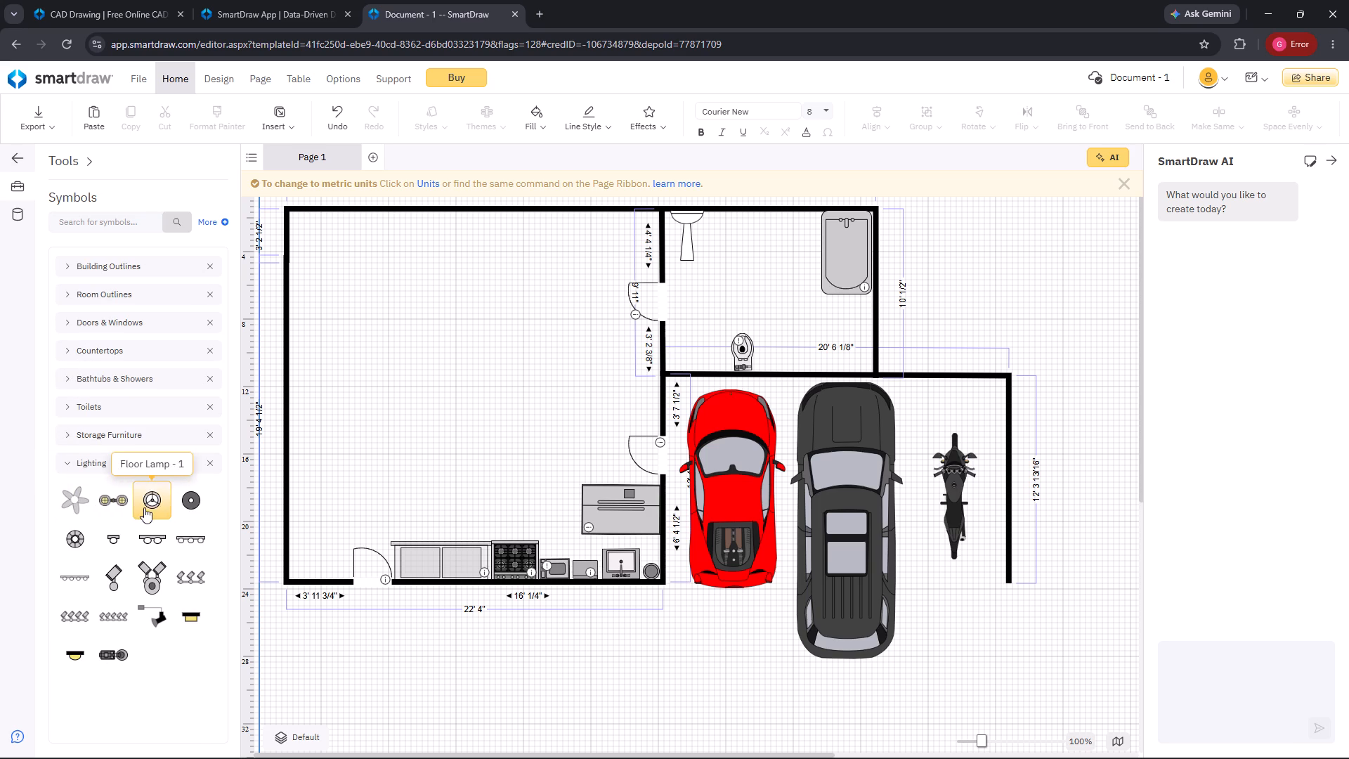
Search the symbol library for "bed" and bring the Bedroom (Elevation) and Beds groups into view.
left_click(146, 226)
key("b")
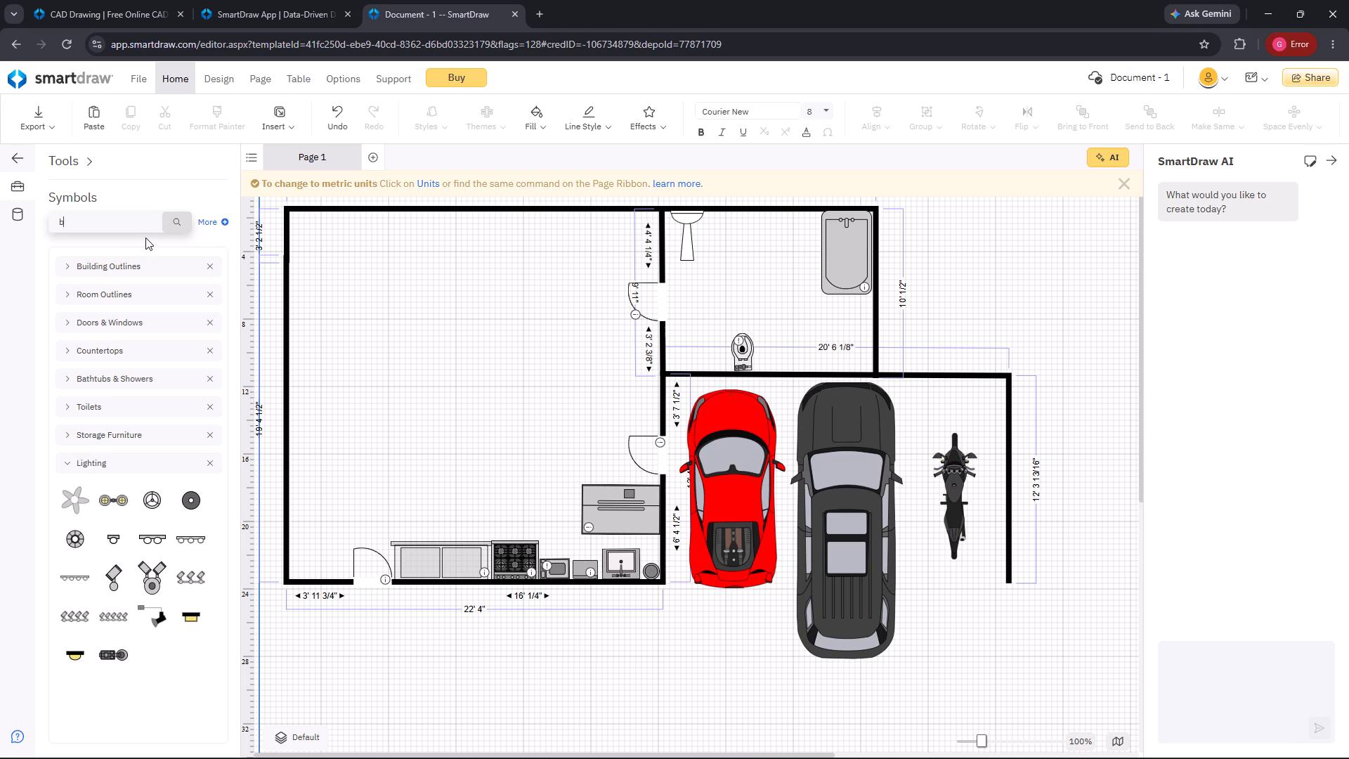
type("ed")
key("Return")
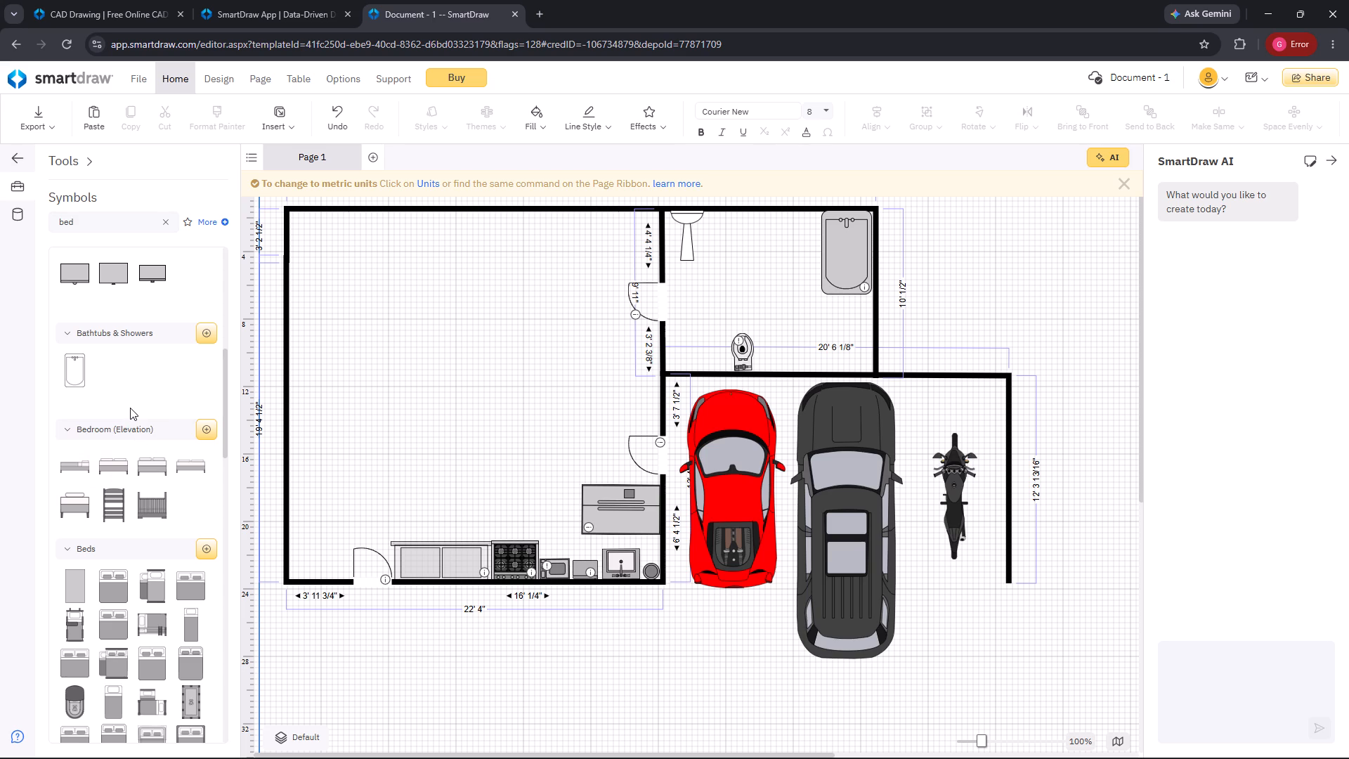
scroll(100, 375, "down", 2)
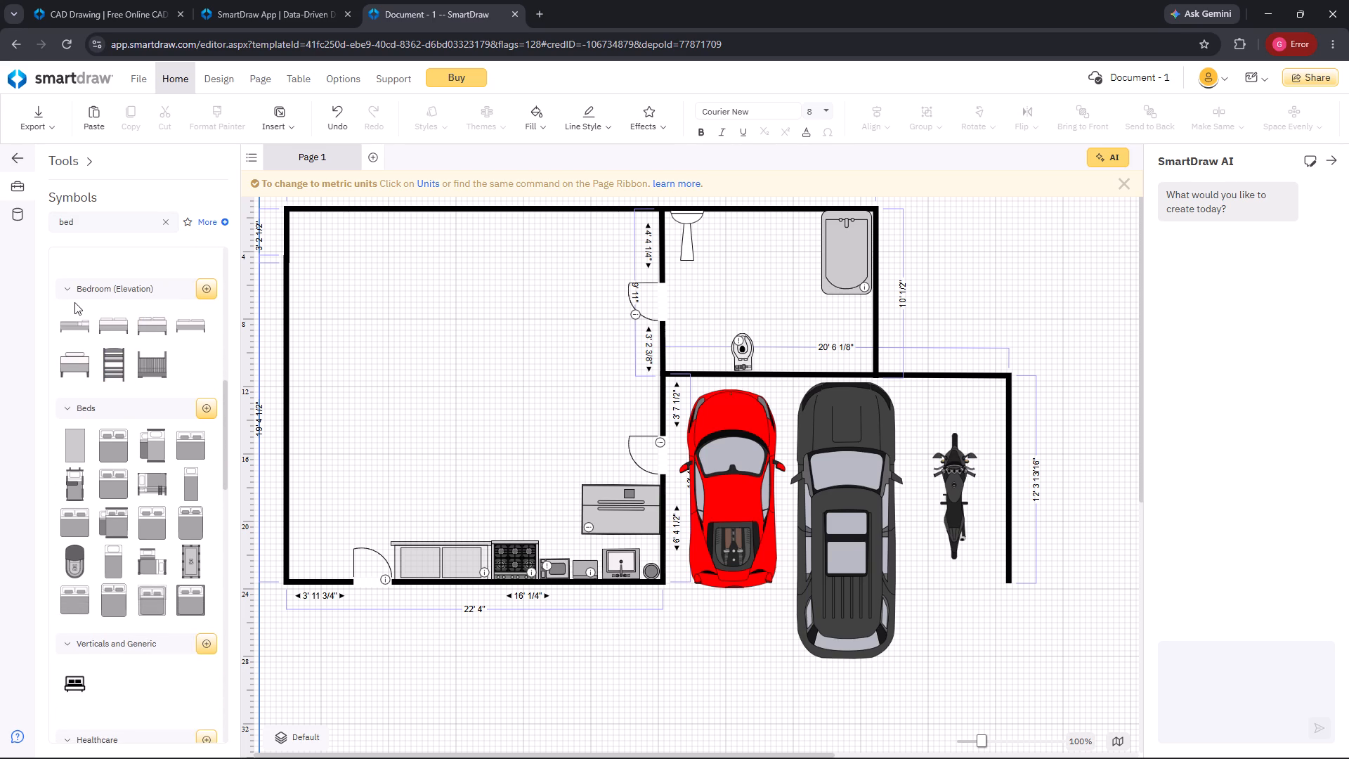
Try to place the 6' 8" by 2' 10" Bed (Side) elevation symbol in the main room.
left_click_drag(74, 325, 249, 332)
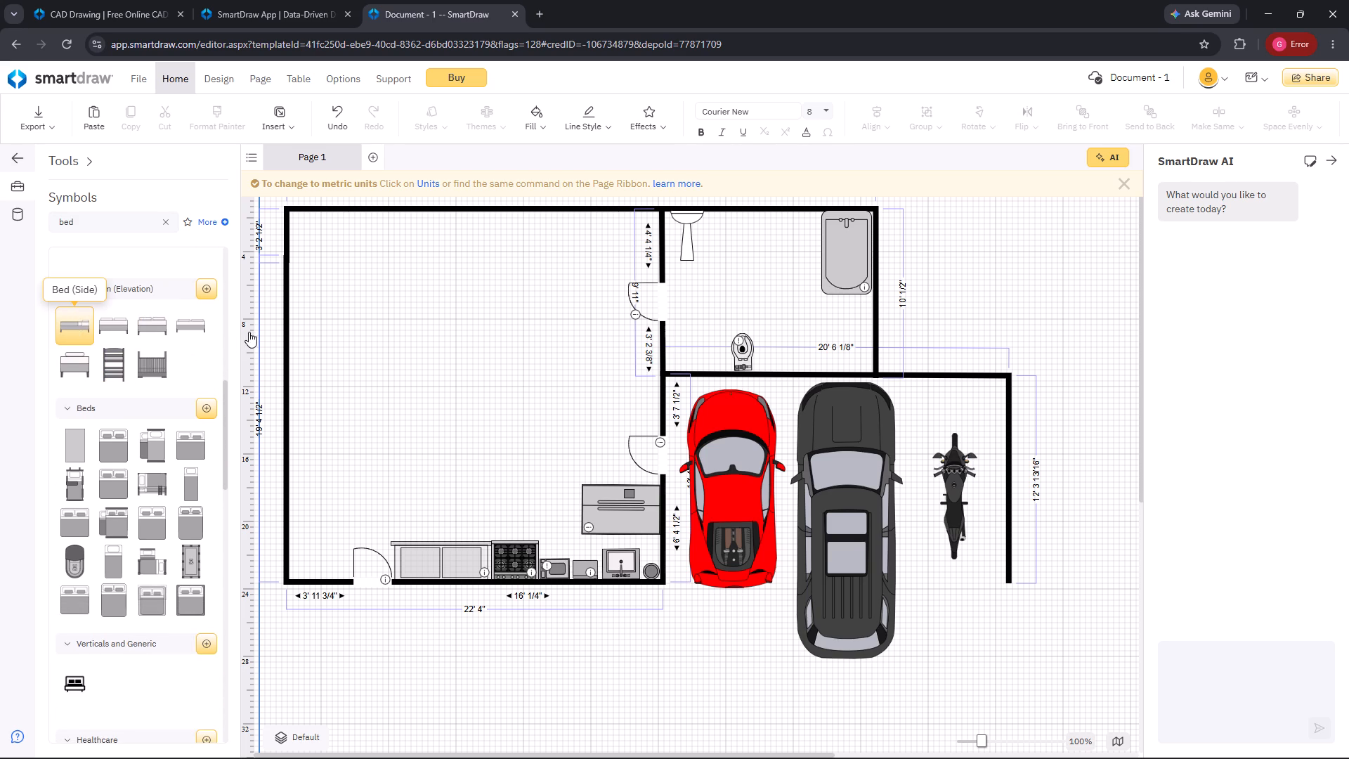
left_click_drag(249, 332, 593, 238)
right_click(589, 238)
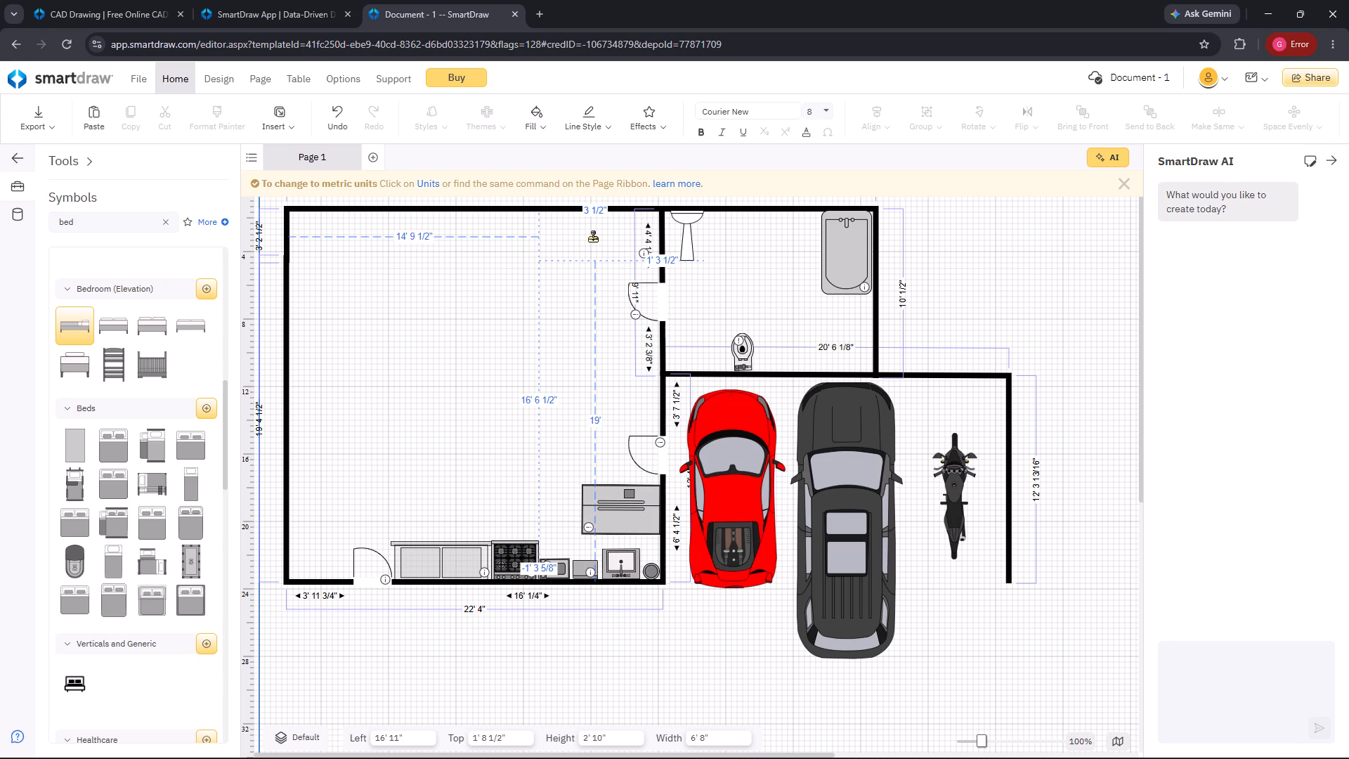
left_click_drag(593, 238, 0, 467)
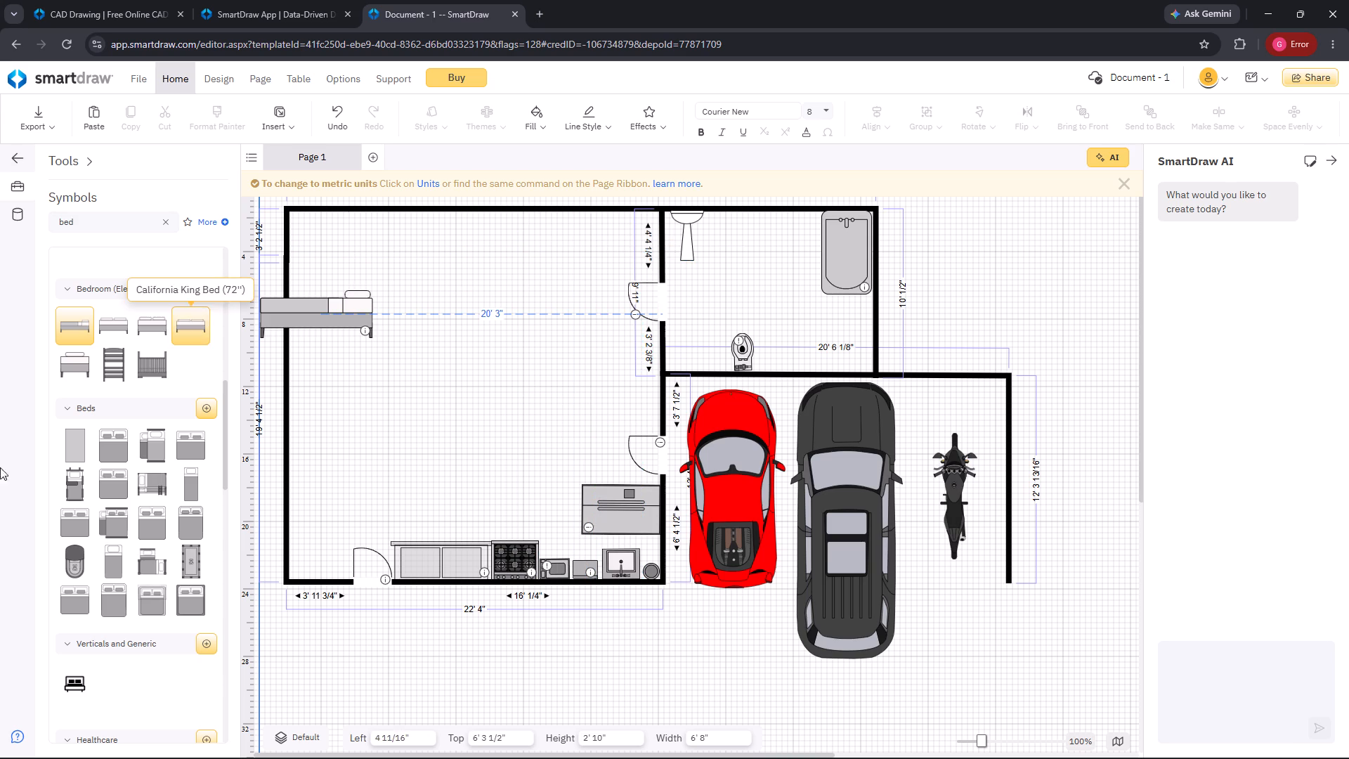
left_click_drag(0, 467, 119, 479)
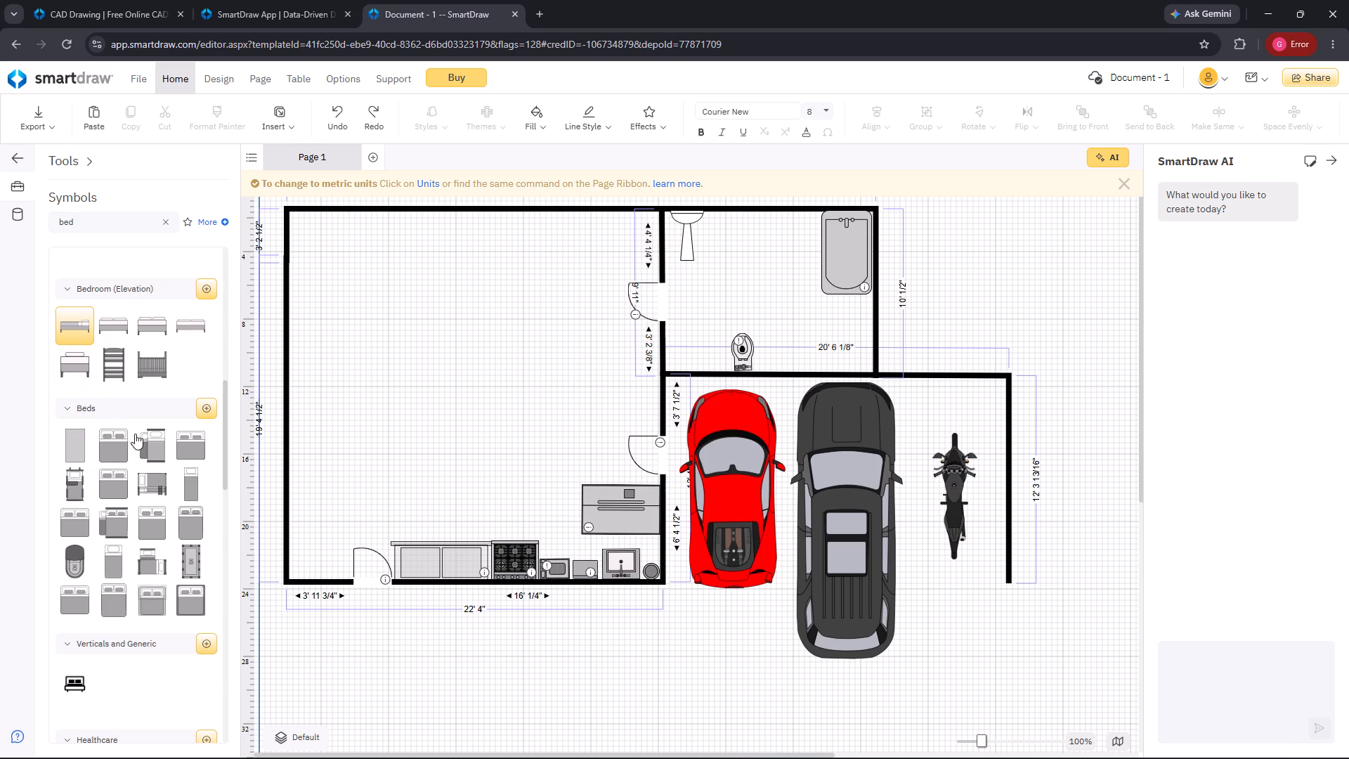
Place a 6' by 7' California King Bed in the main room's upper-left corner, at about 2' 1 1/2" left and 1' 9 5/8" top.
left_click_drag(107, 446, 676, 287)
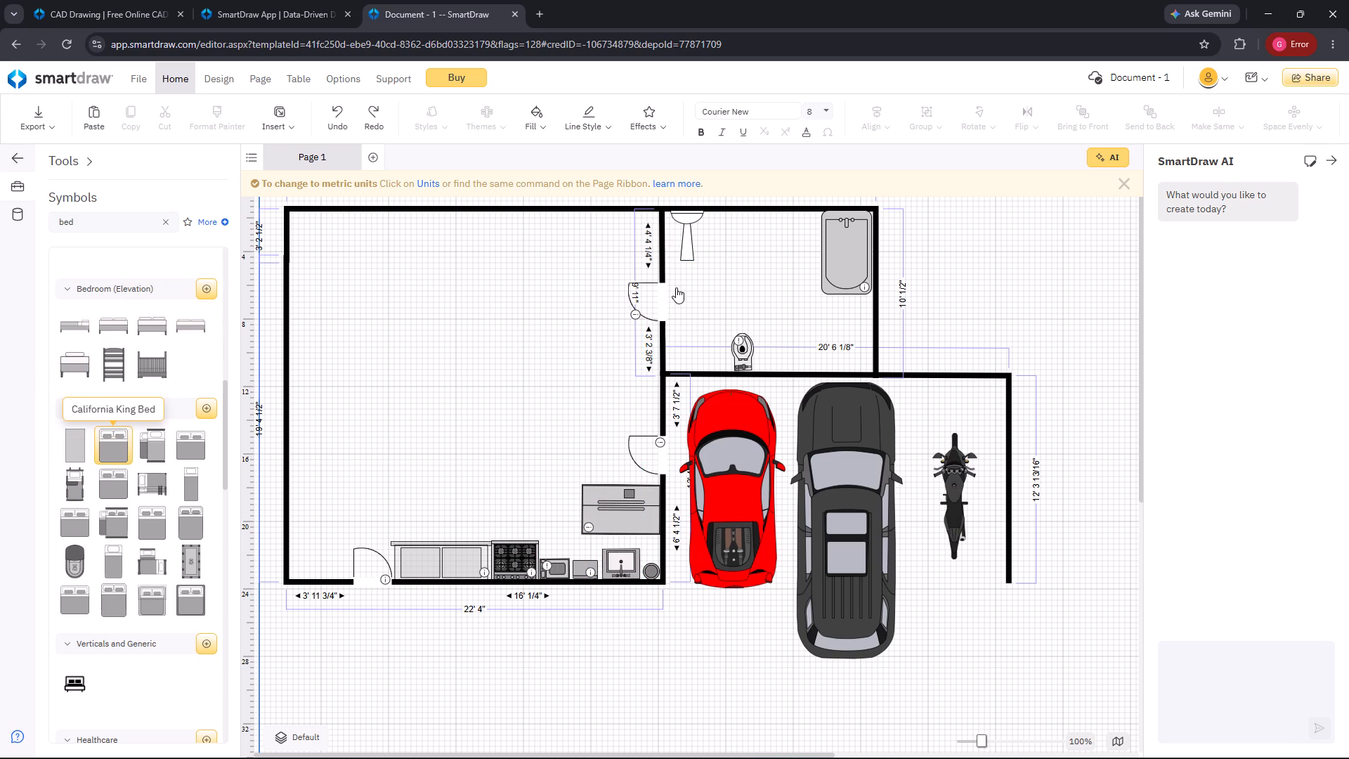
left_click_drag(676, 287, 363, 285)
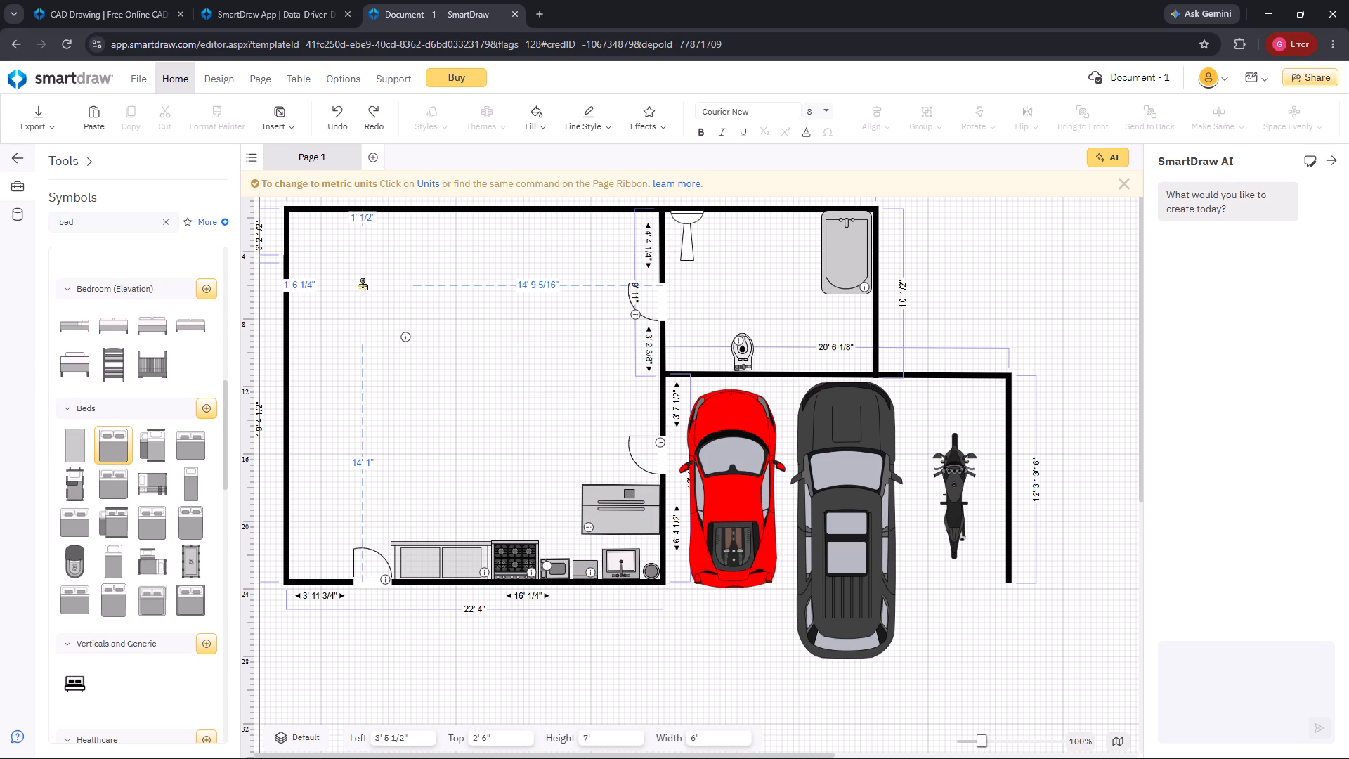
left_click_drag(363, 285, 608, 286)
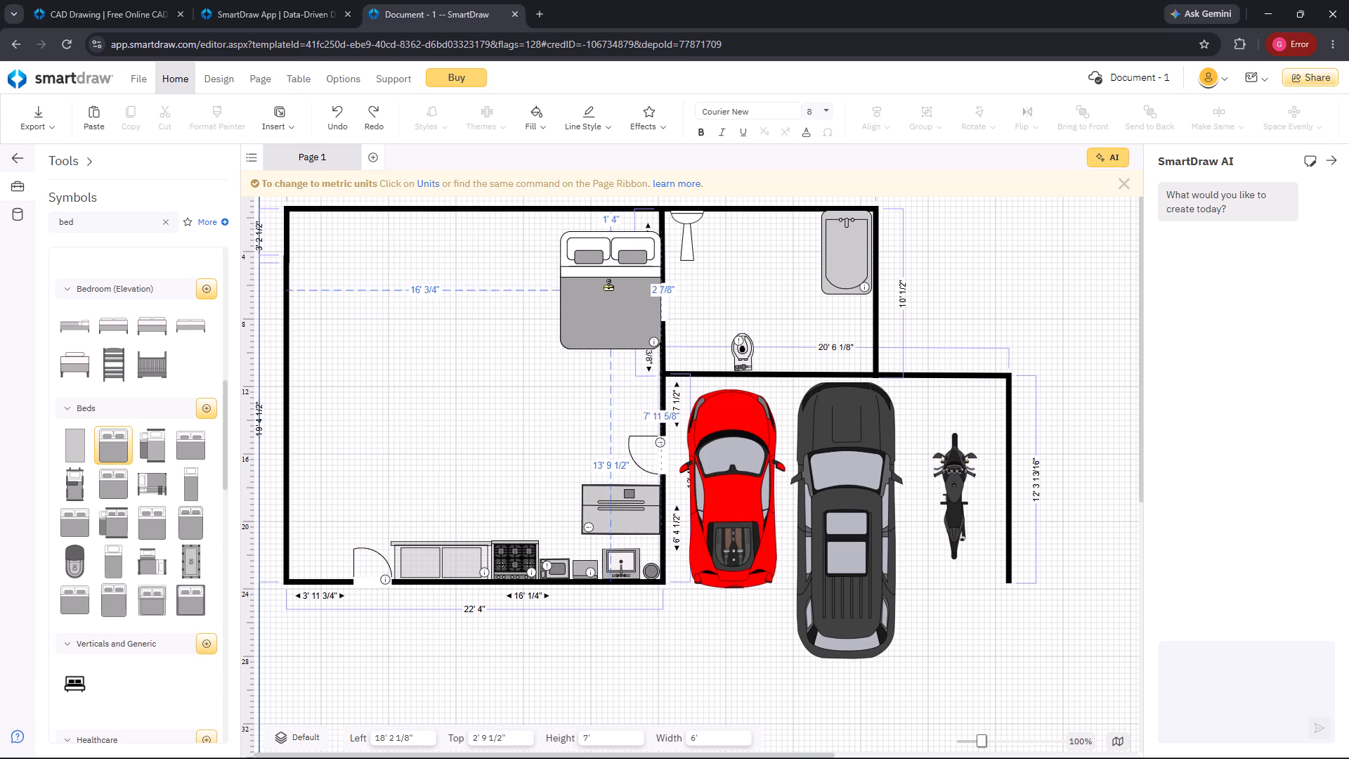
left_click_drag(608, 286, 342, 273)
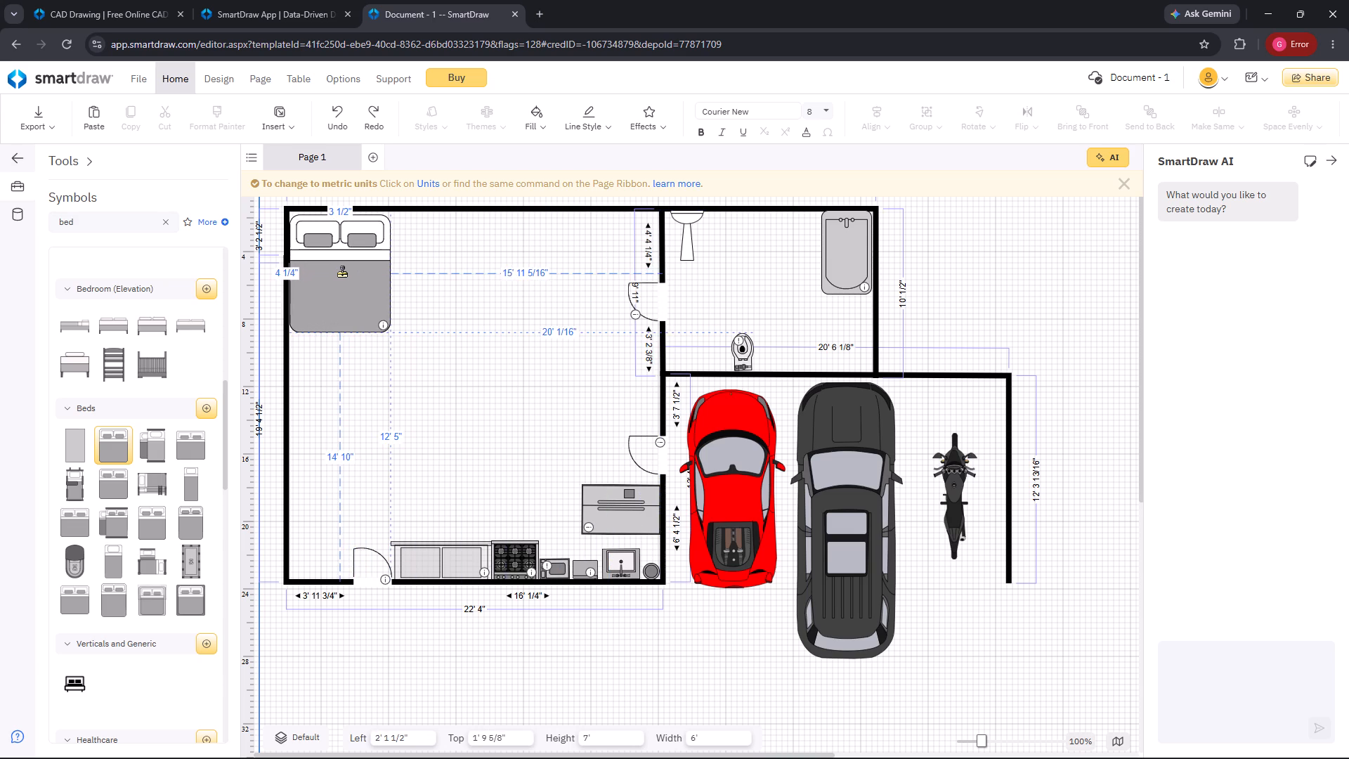
left_click_drag(342, 273, 341, 273)
left_click(460, 272)
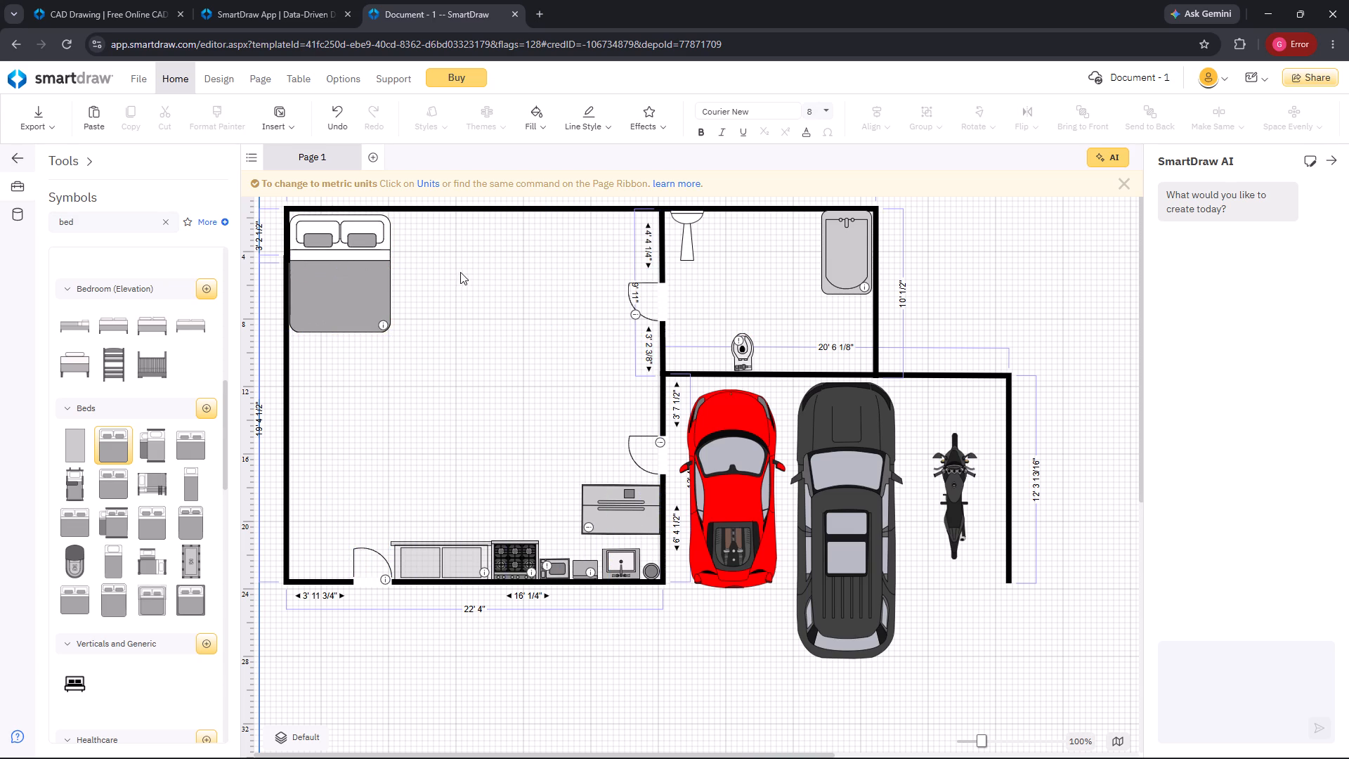
Place an Extra Long Twin Bed in the main room's upper-right corner, rotated about 270° so its pillow meets the bathroom wall.
left_click_drag(191, 477, 207, 472)
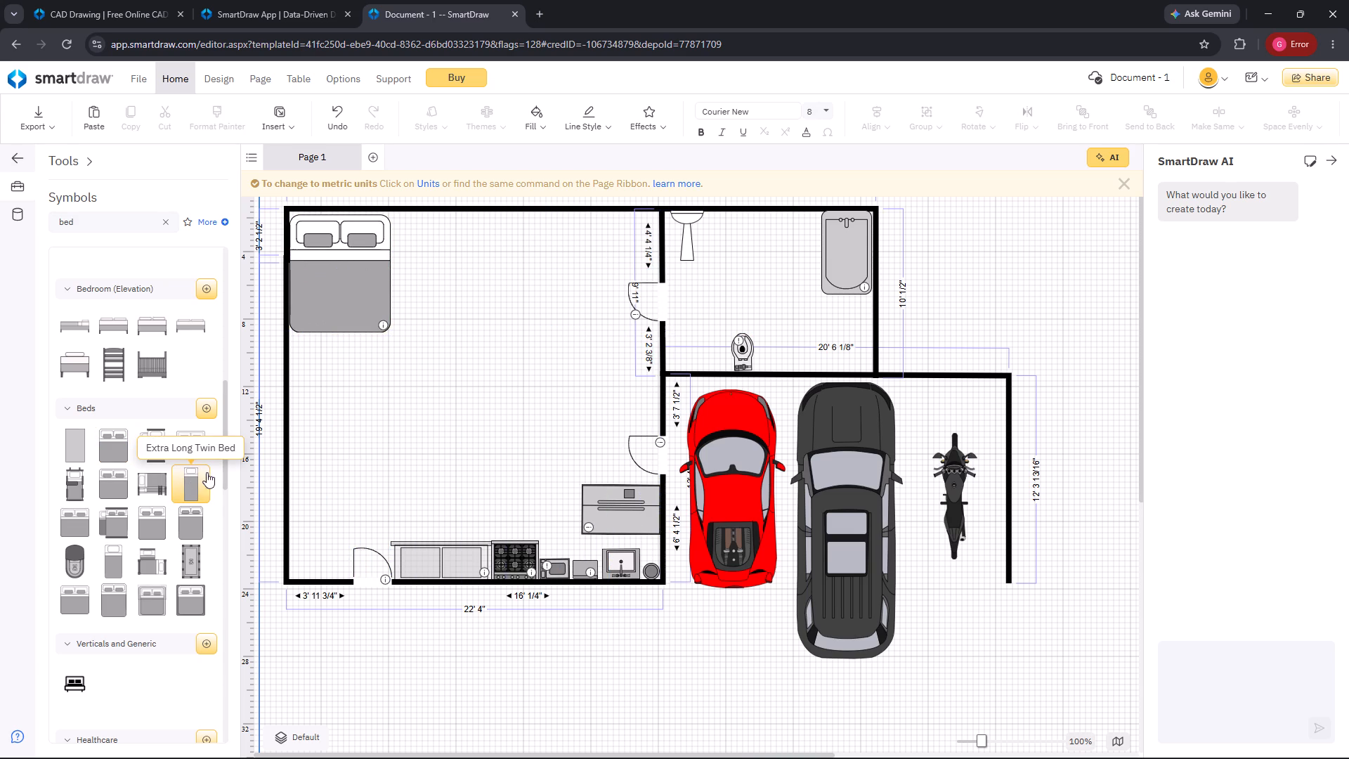
left_click_drag(207, 472, 531, 292)
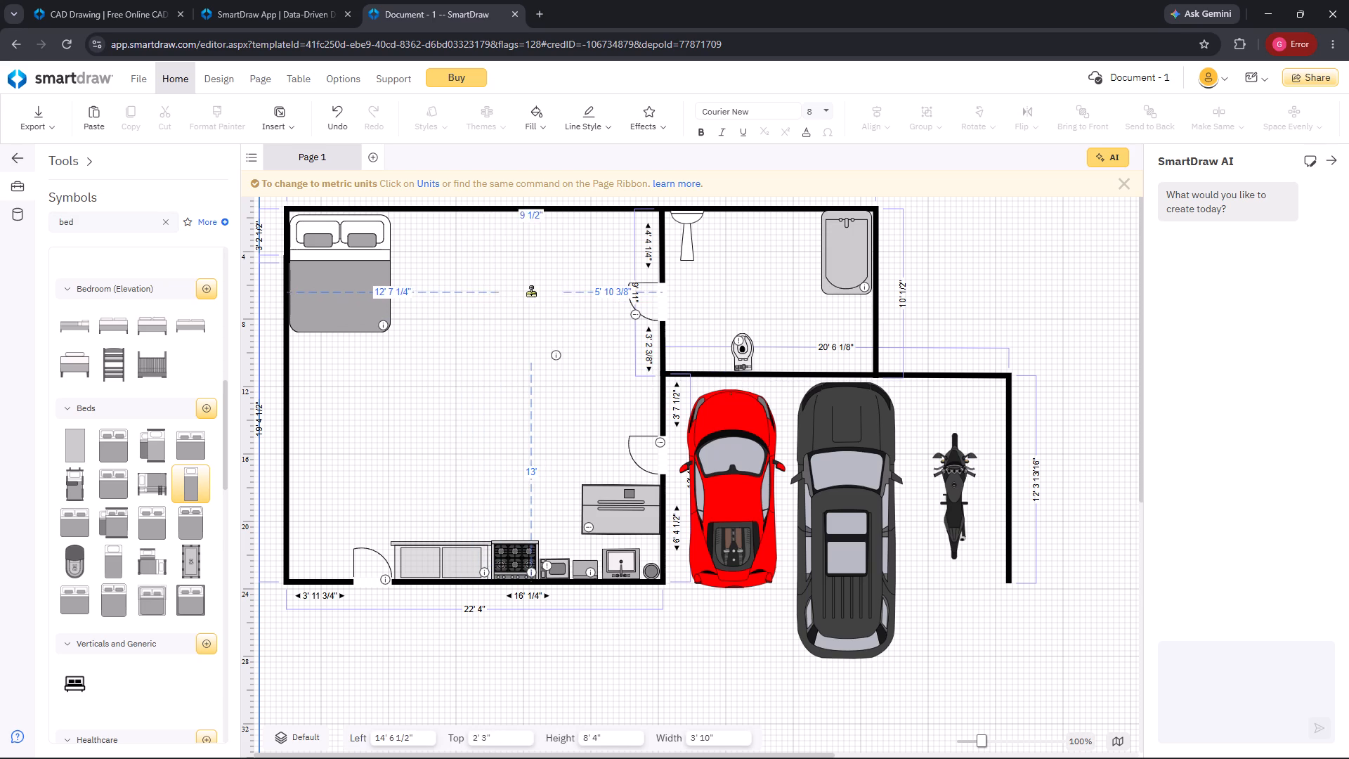
left_click_drag(531, 292, 533, 291)
left_click_drag(483, 206, 603, 207)
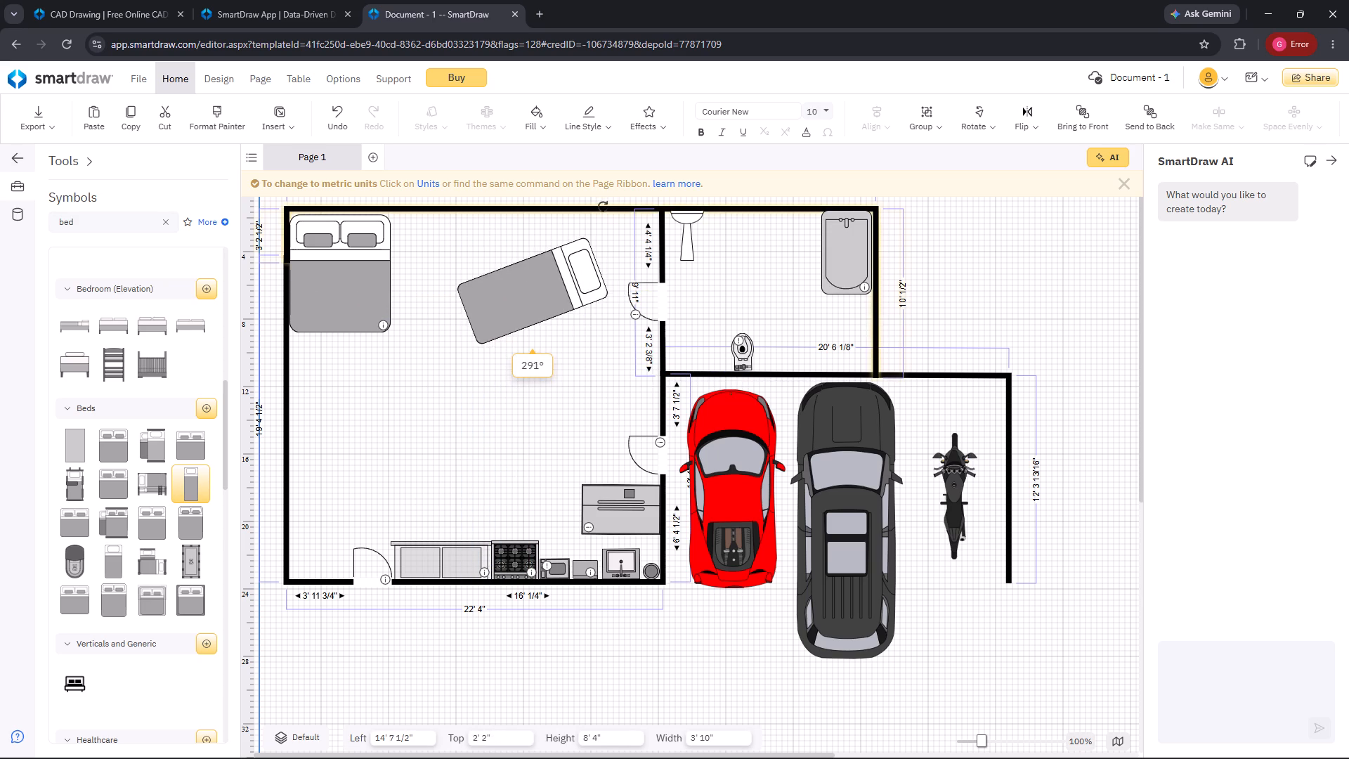
left_click_drag(603, 207, 624, 238)
left_click_drag(559, 308, 615, 261)
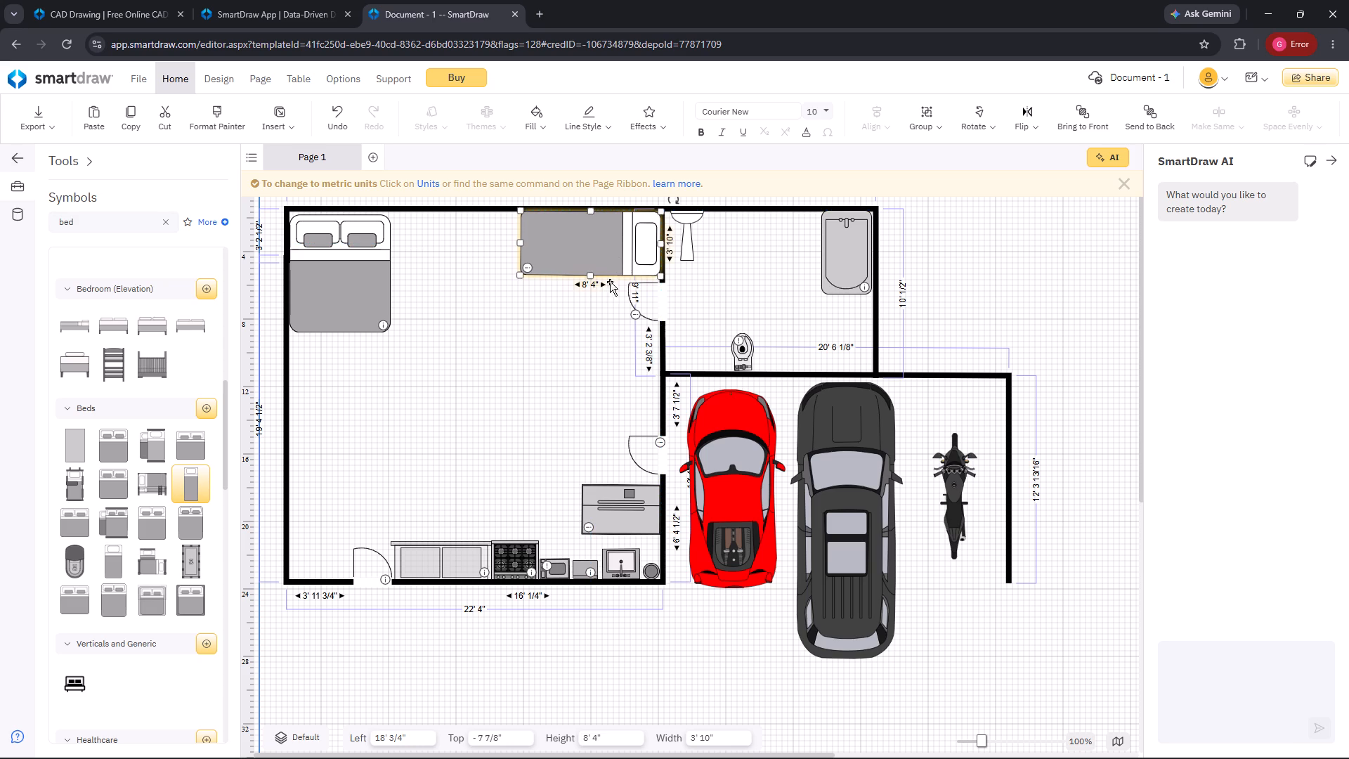
left_click(598, 358)
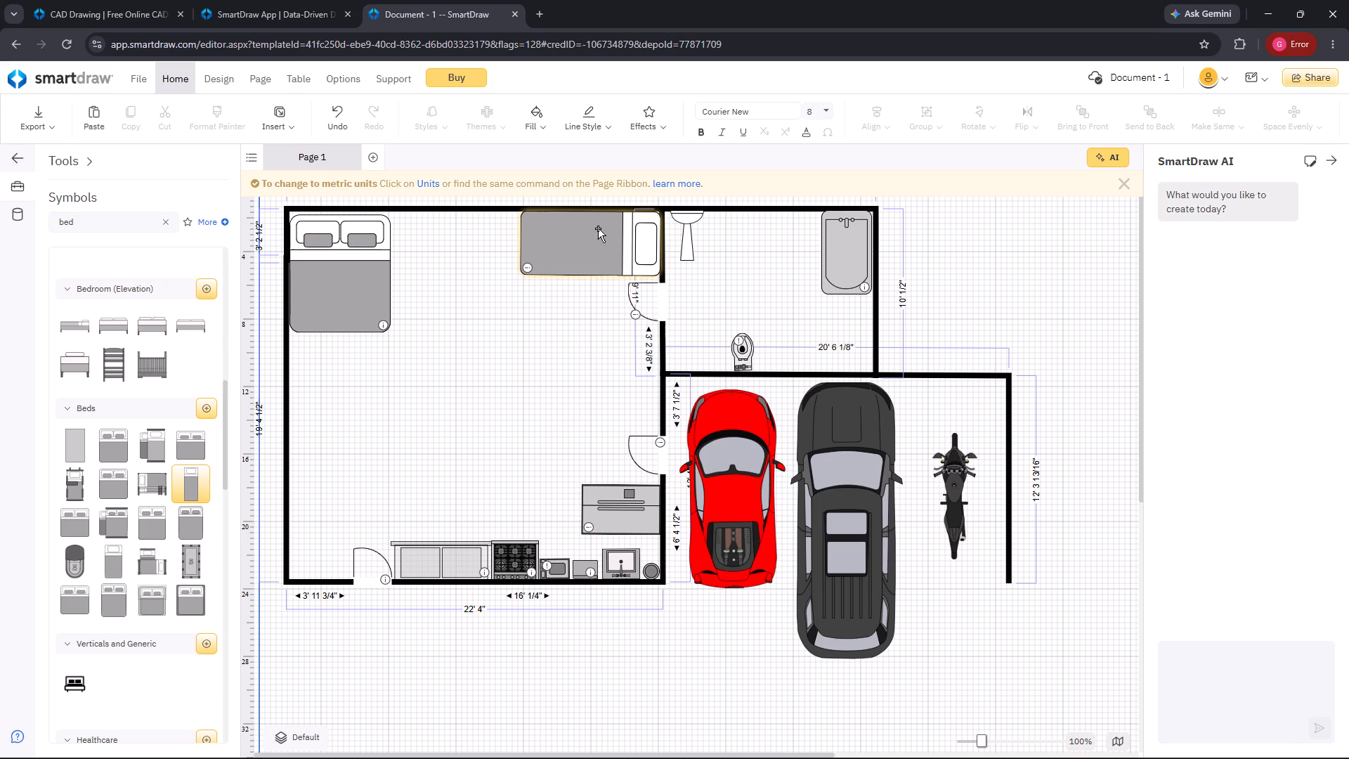
Fill the Extra Long Twin Bed with the turquoise standard color.
right_click(598, 228)
left_click(701, 342)
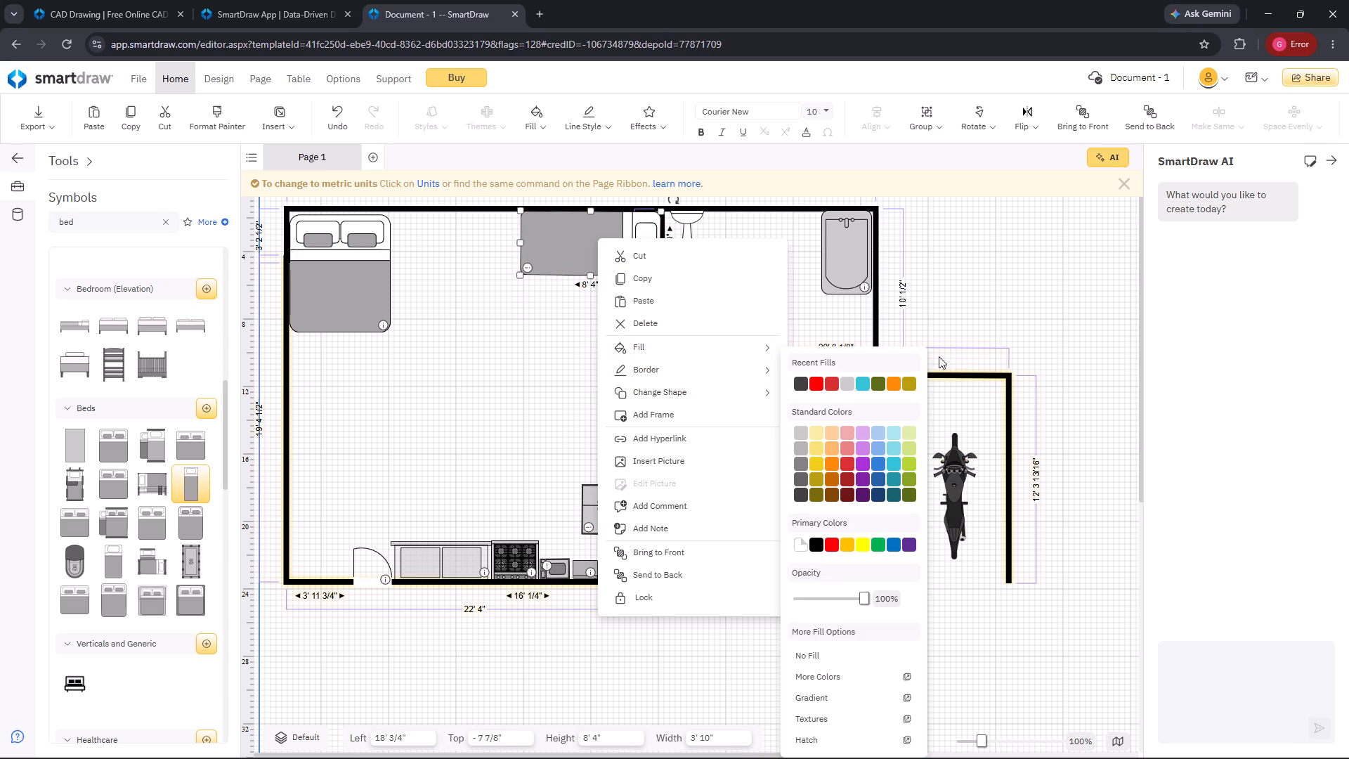
left_click(862, 386)
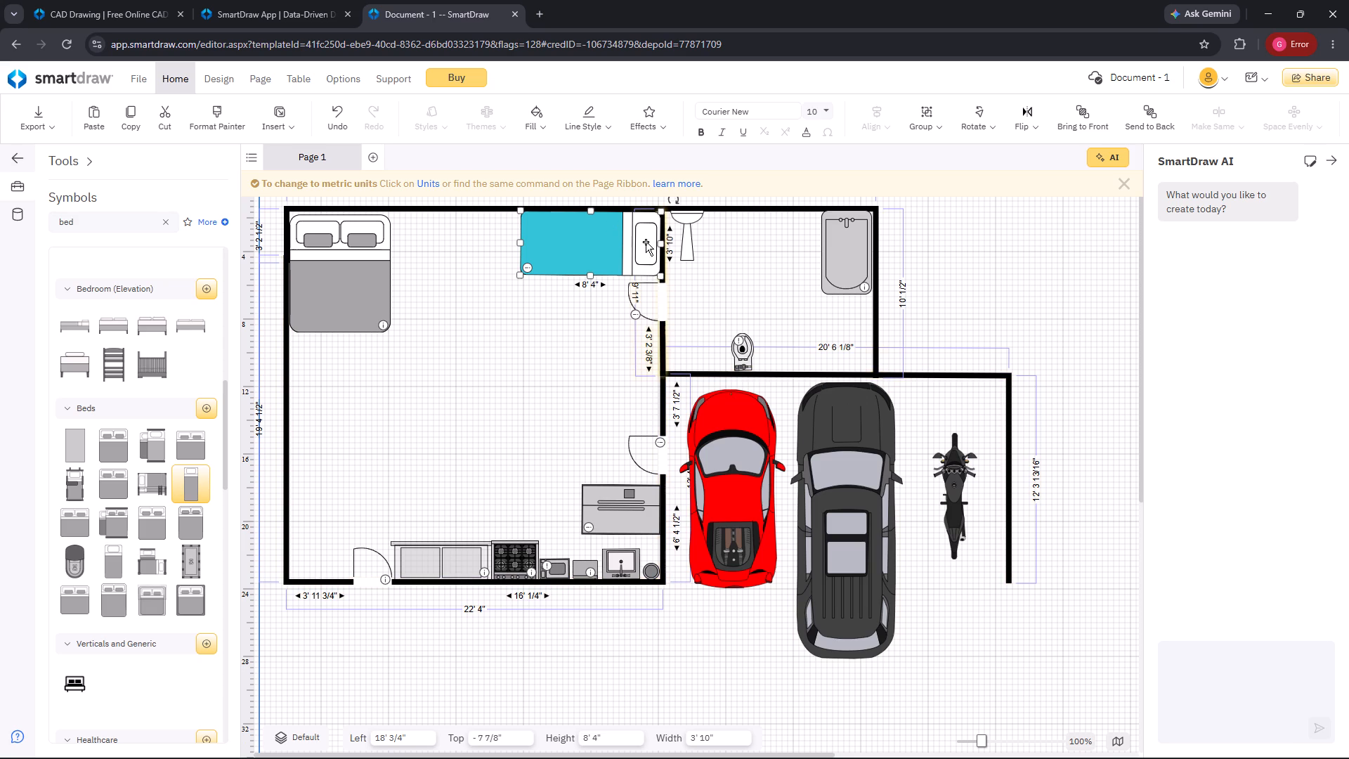
Fill the California King Bed in the main room's upper-left corner with lime green.
right_click(289, 285)
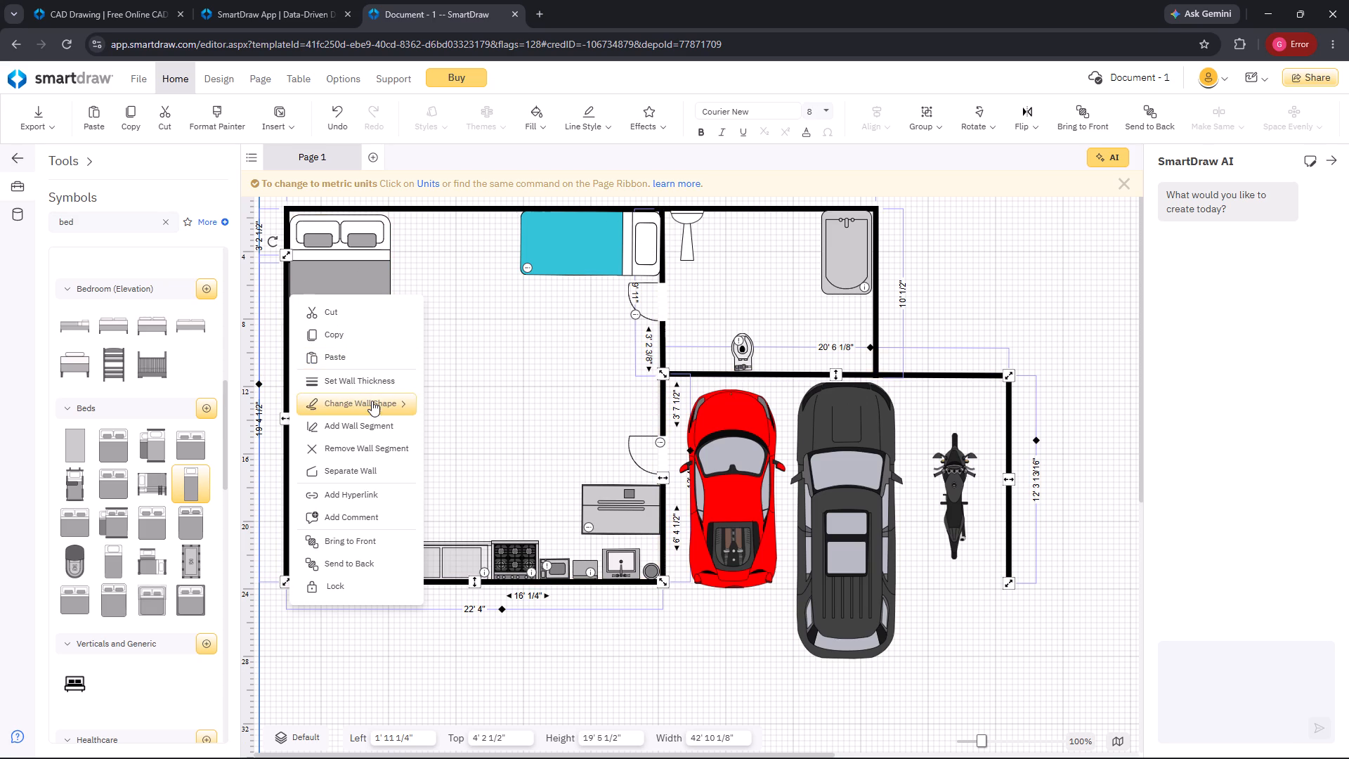
left_click(374, 253)
right_click(374, 294)
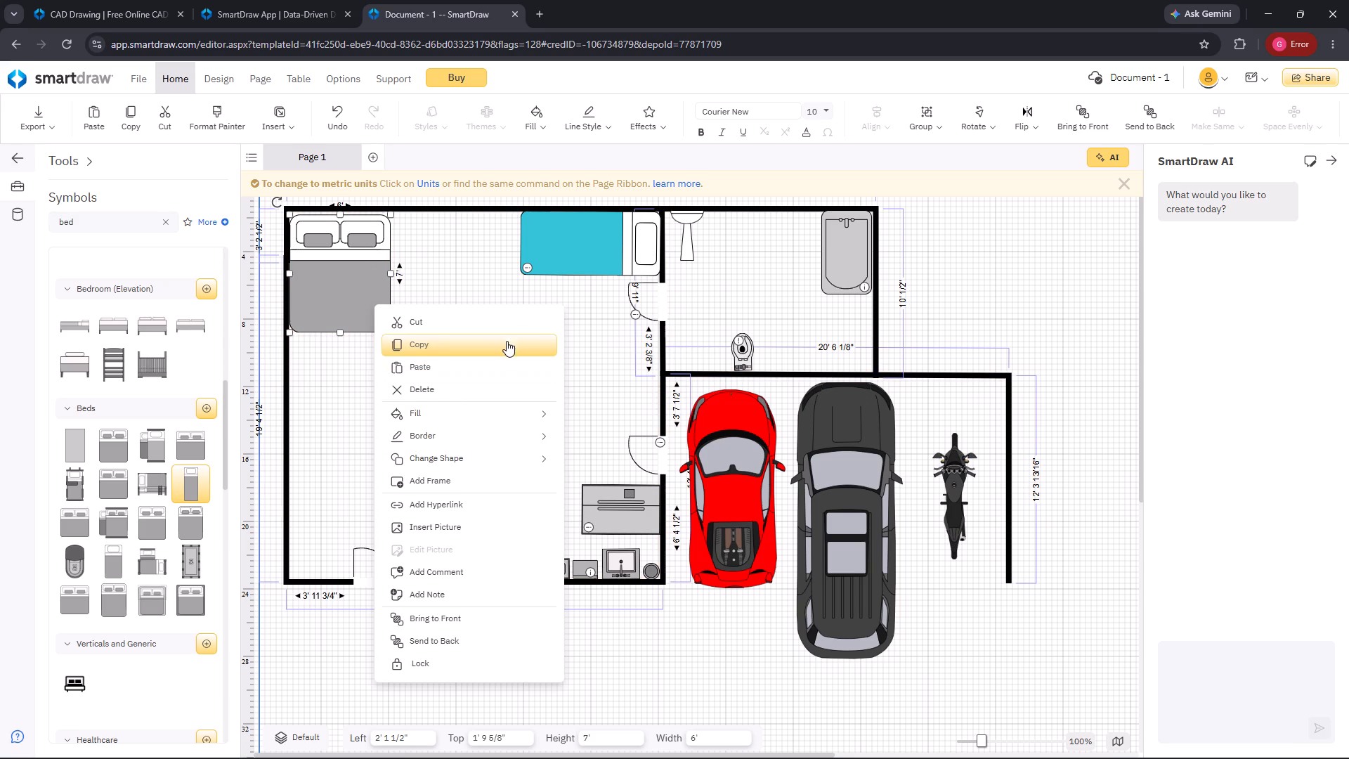
left_click(493, 413)
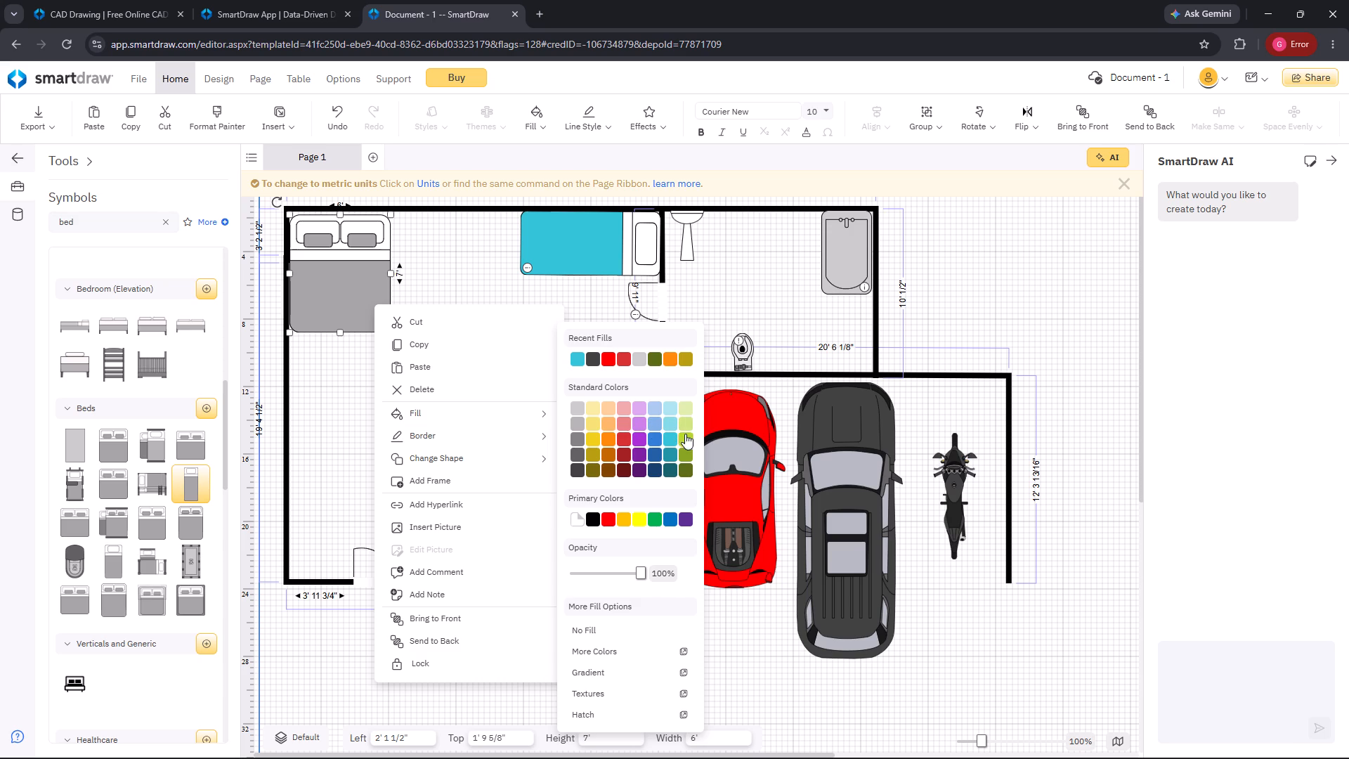
left_click(686, 440)
left_click(579, 387)
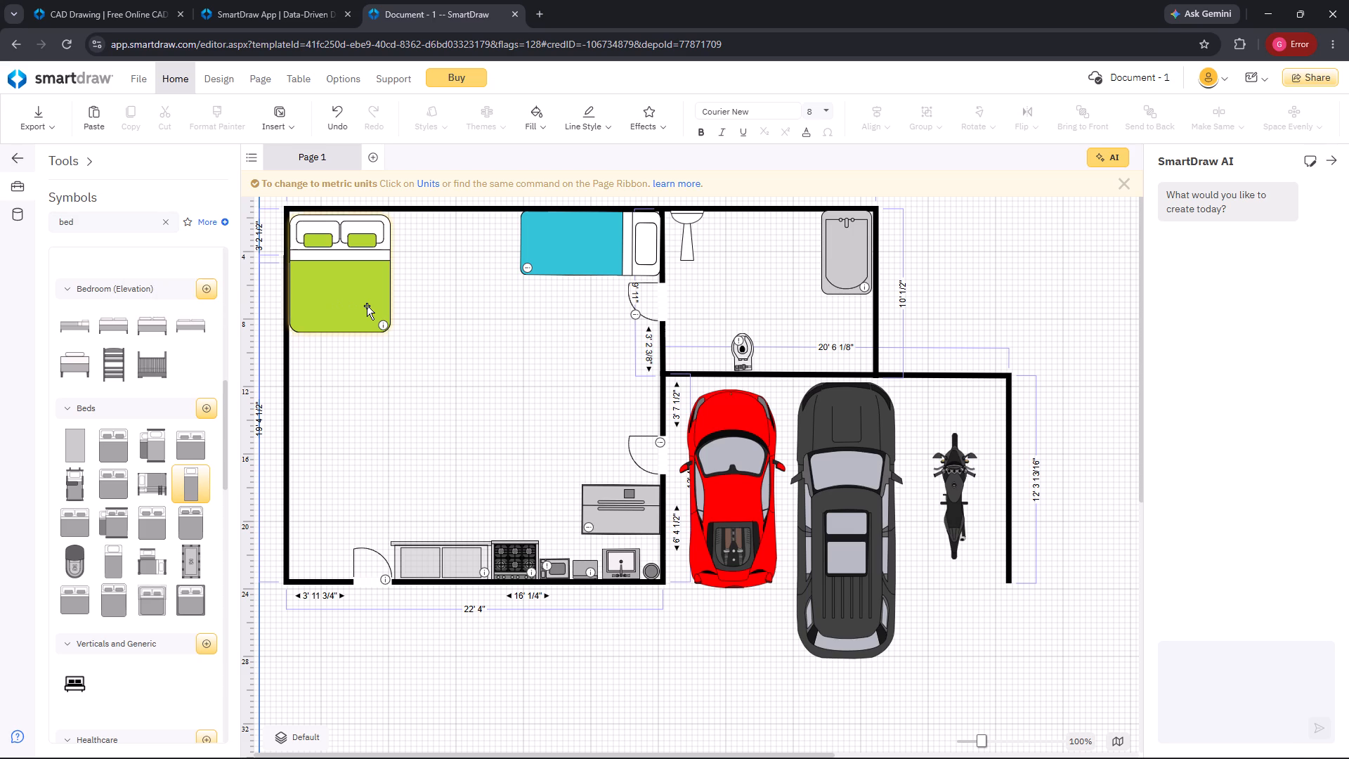
Replace the bed symbol search with a search for "table".
scroll(133, 353, "down", 4)
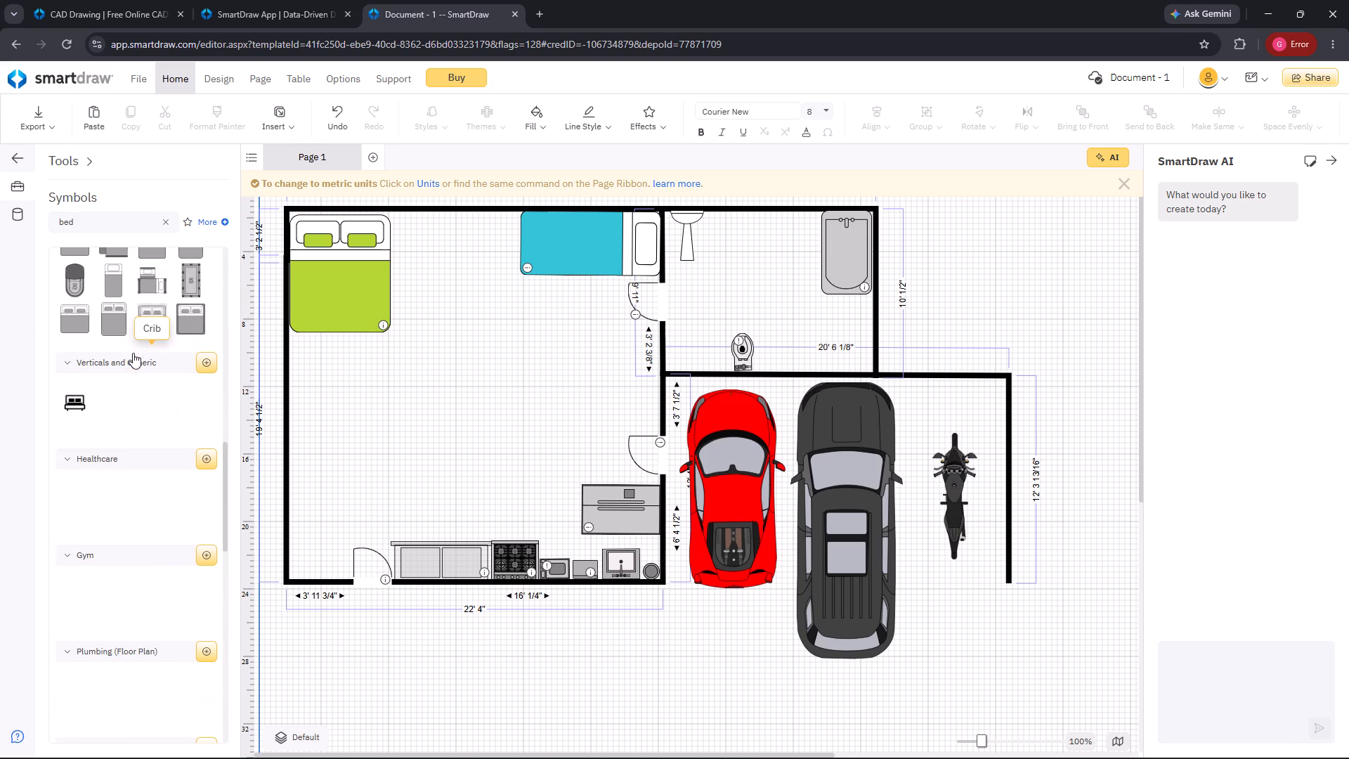
scroll(135, 355, "down", 3)
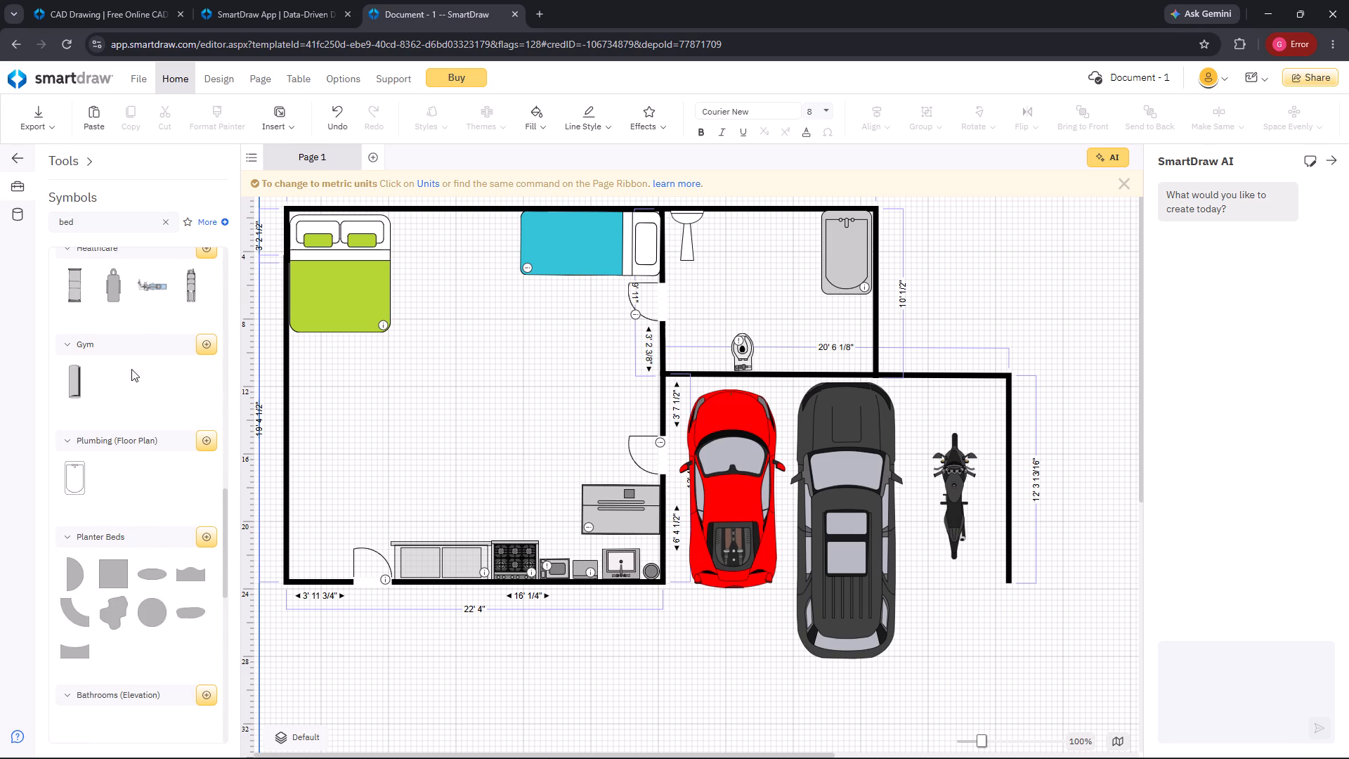
left_click(169, 228)
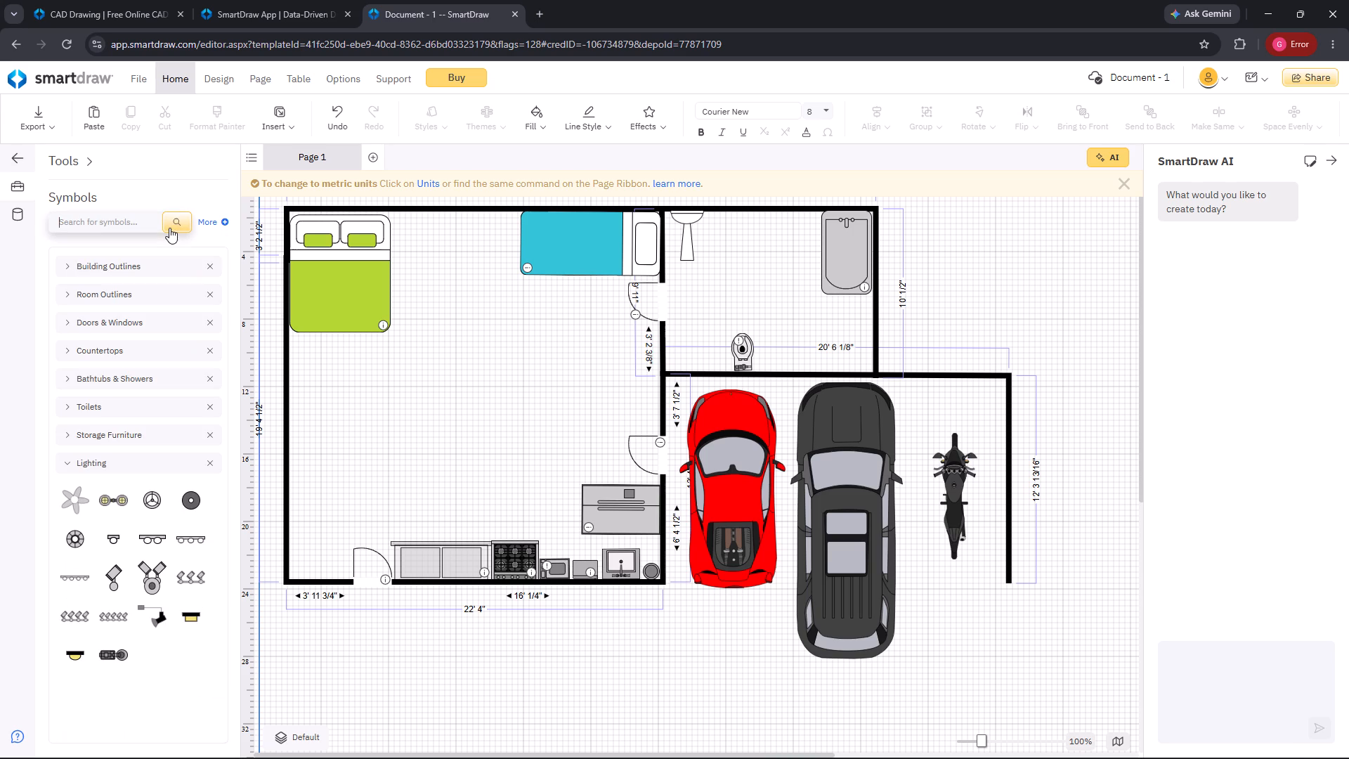
left_click(118, 221)
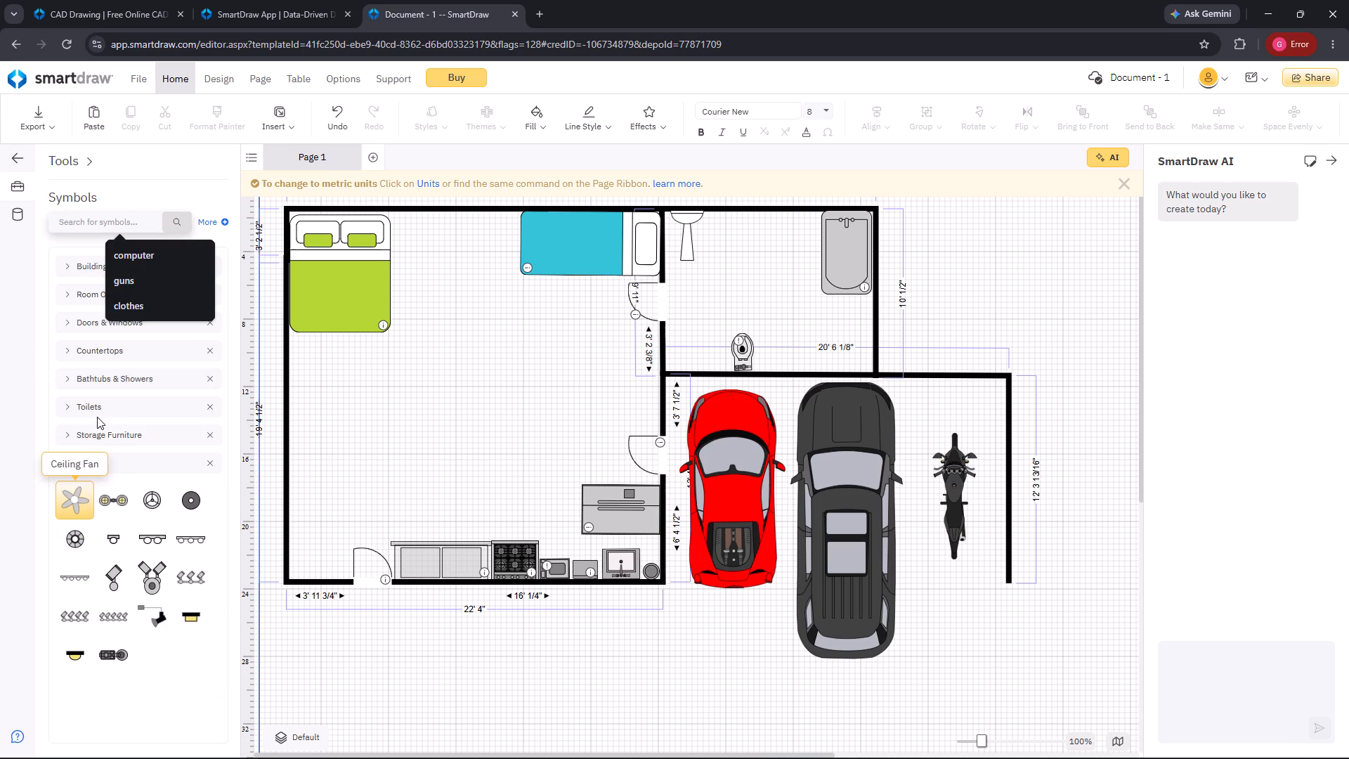
type("tabl")
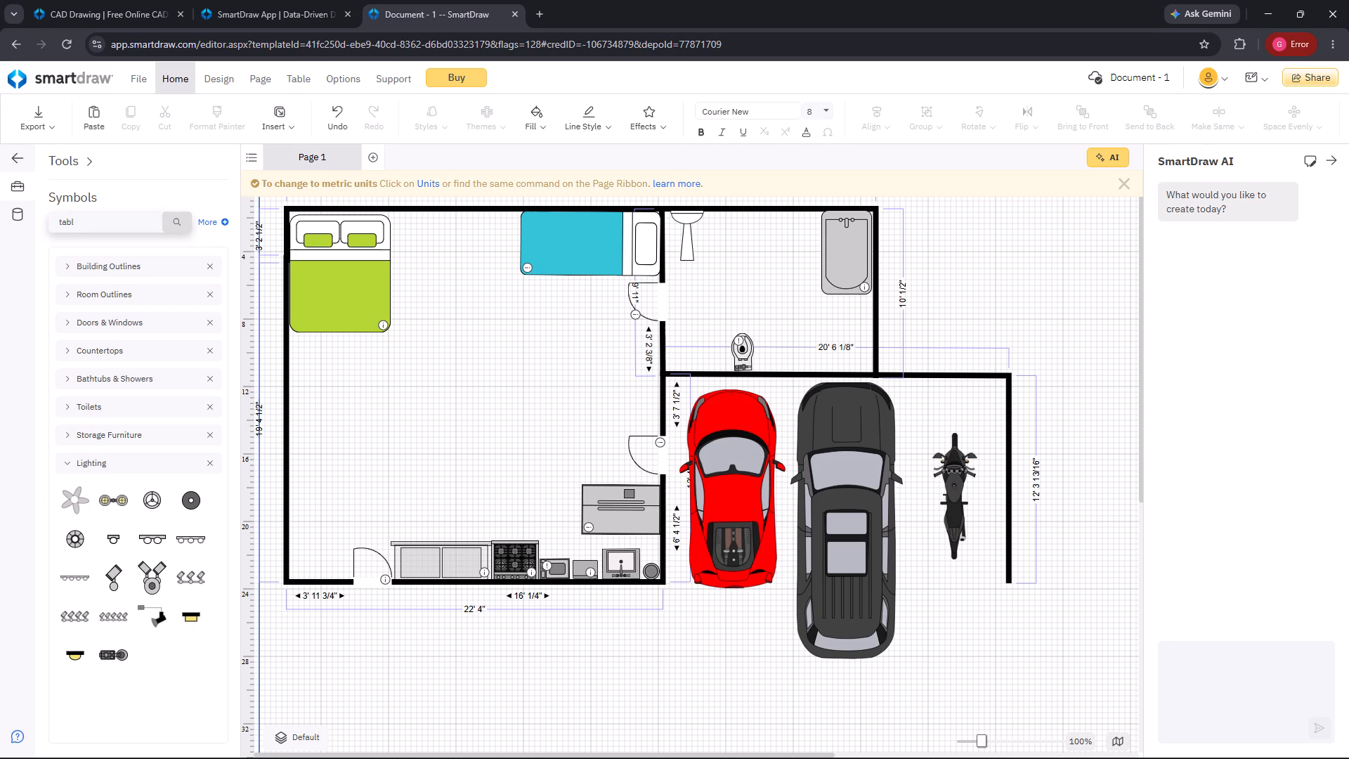
key("e")
key("Return")
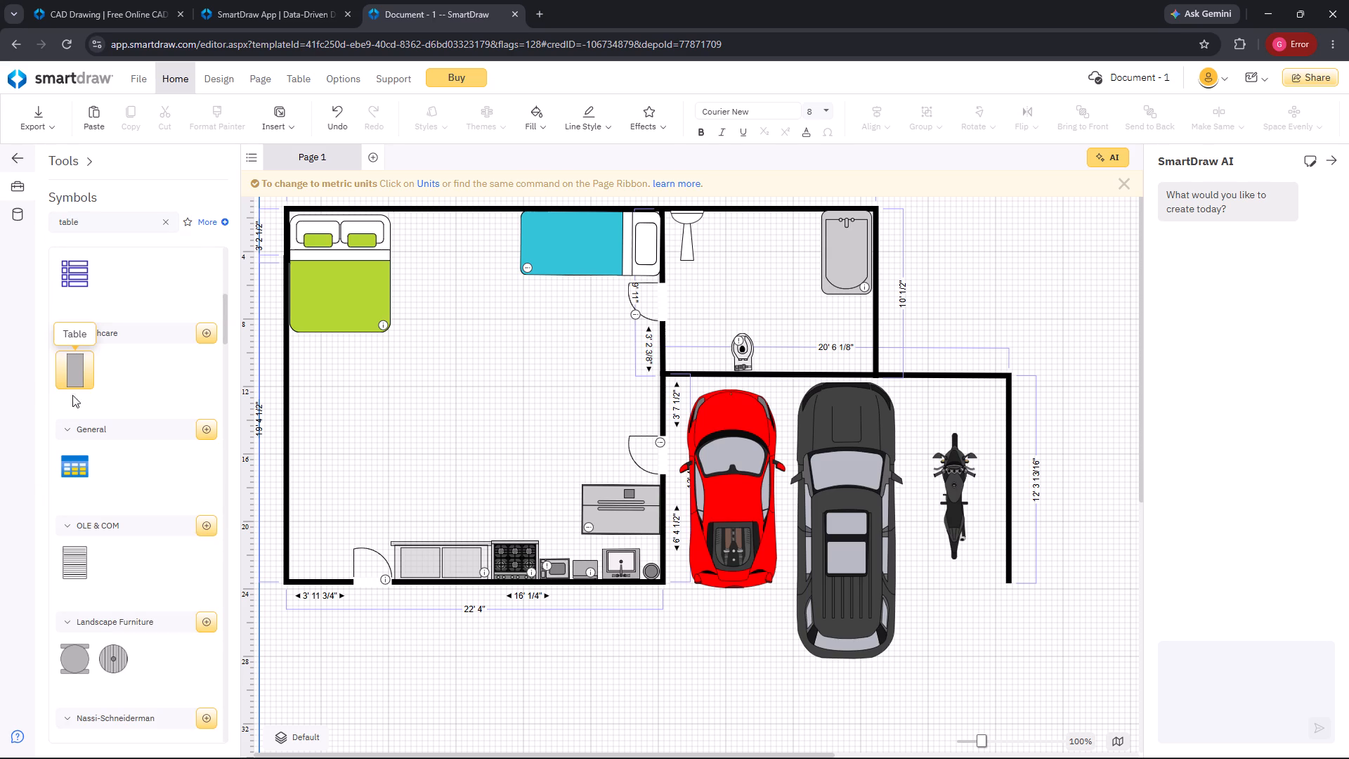
Place the Healthcare Table symbol between the two beds, rotated about 90° to lie horizontally against the main room's upper wall.
left_click_drag(73, 372, 438, 243)
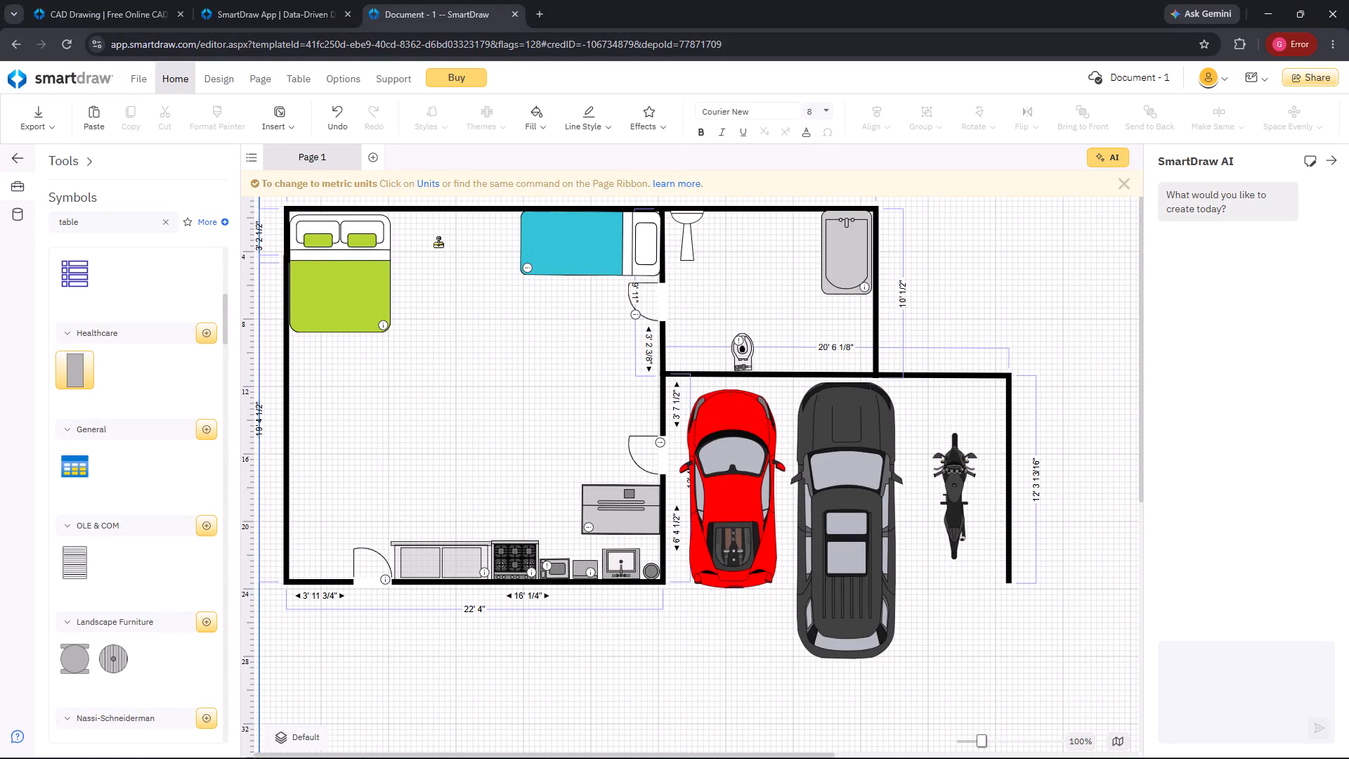
left_click_drag(438, 243, 447, 252)
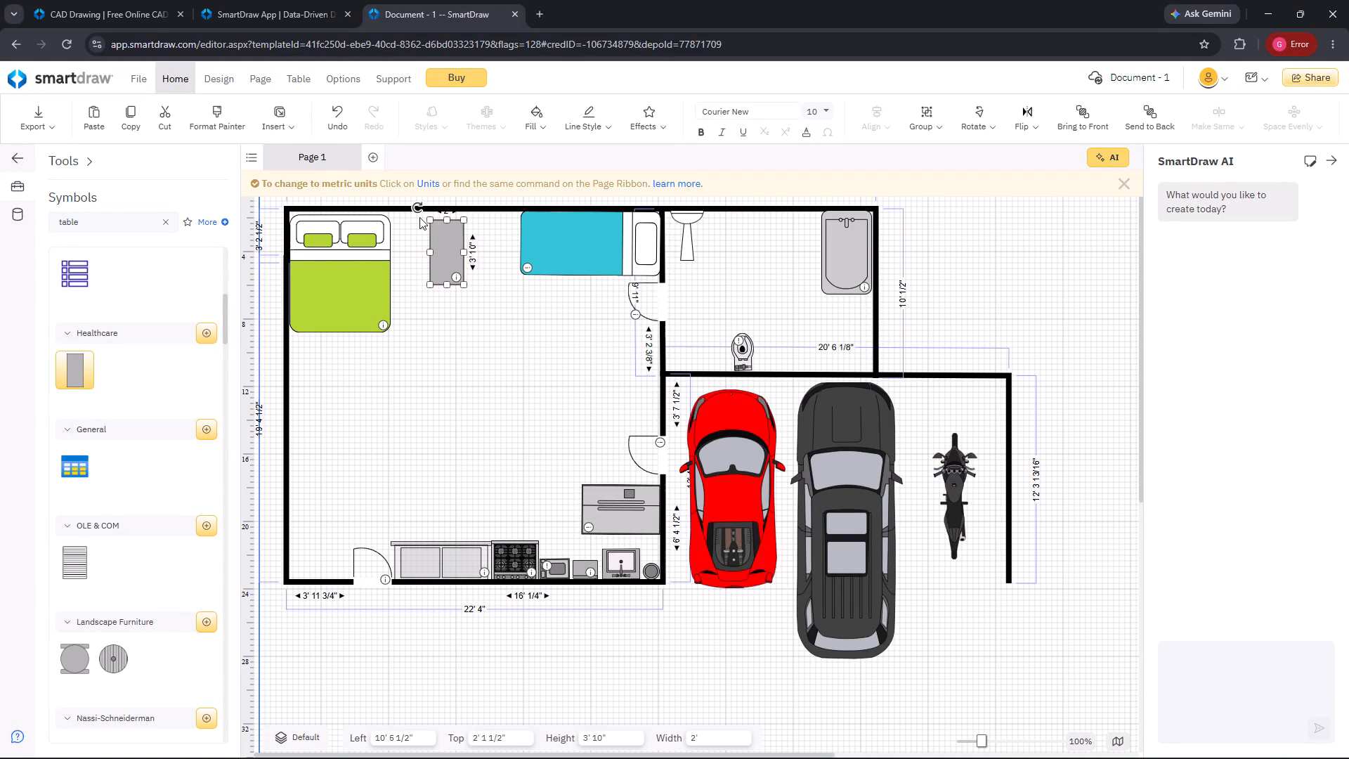
left_click_drag(417, 206, 409, 278)
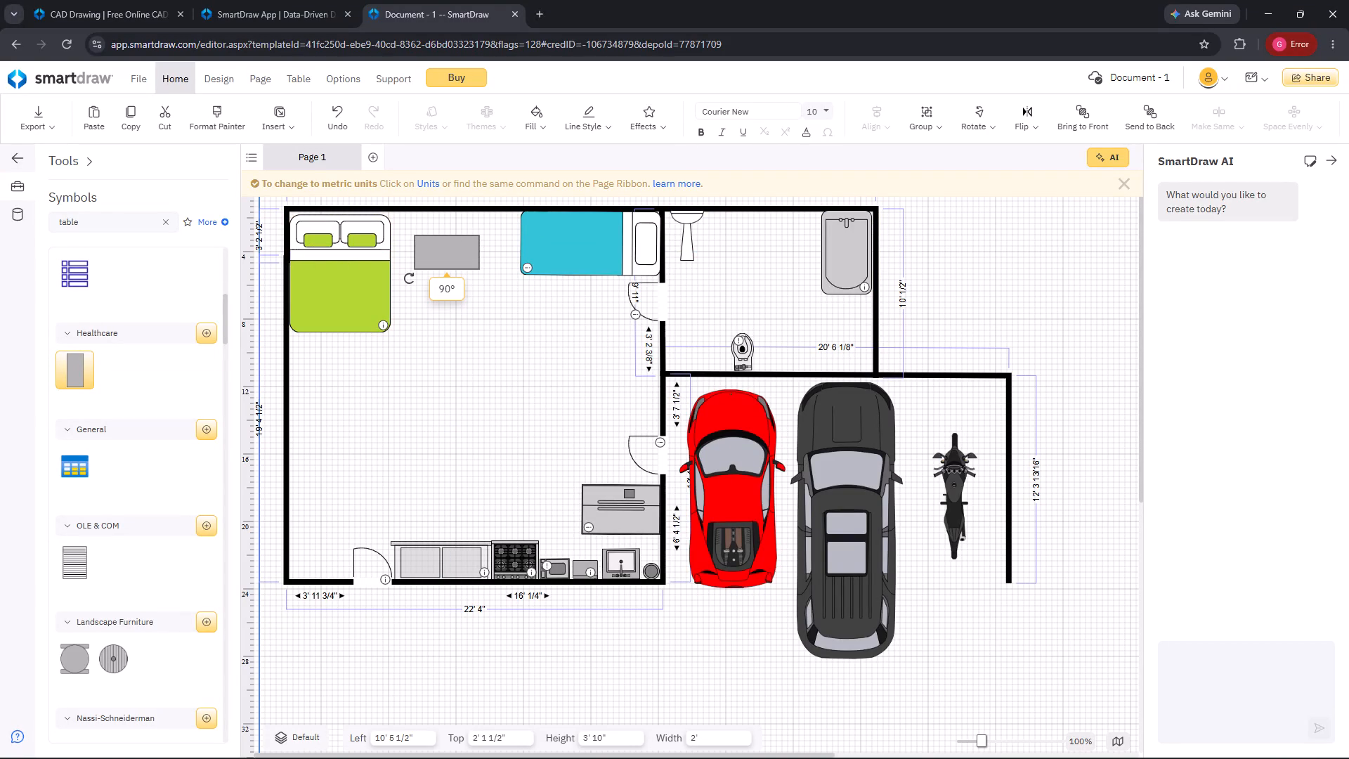
left_click_drag(409, 278, 410, 272)
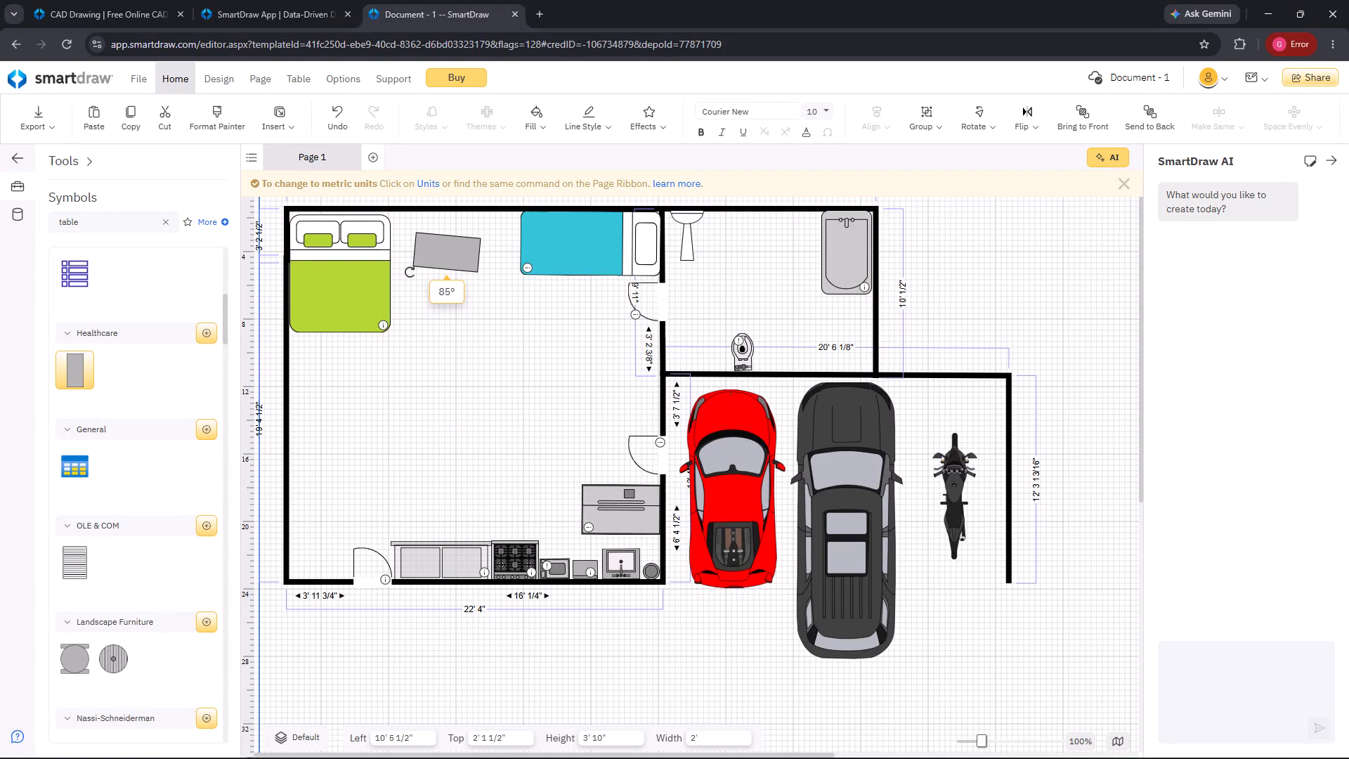
left_click_drag(410, 272, 555, 268)
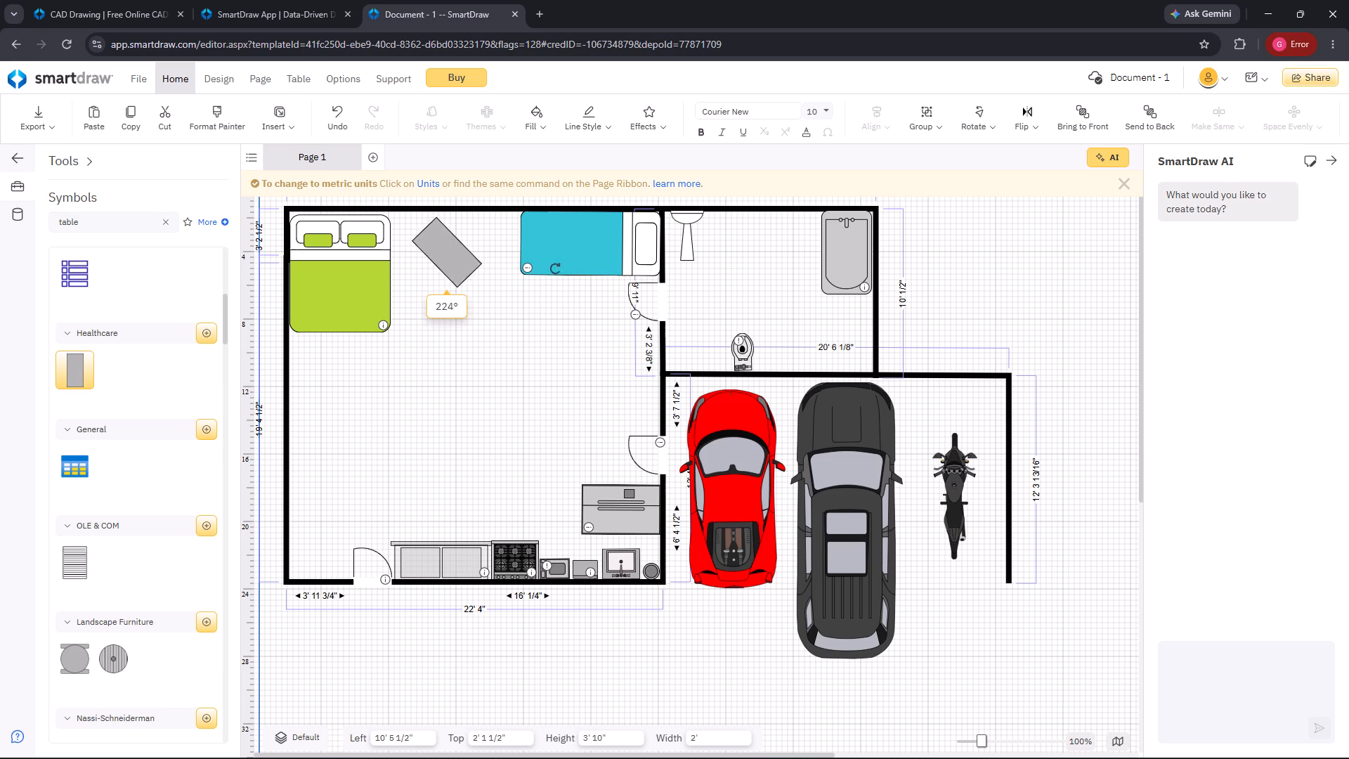
left_click_drag(555, 268, 391, 276)
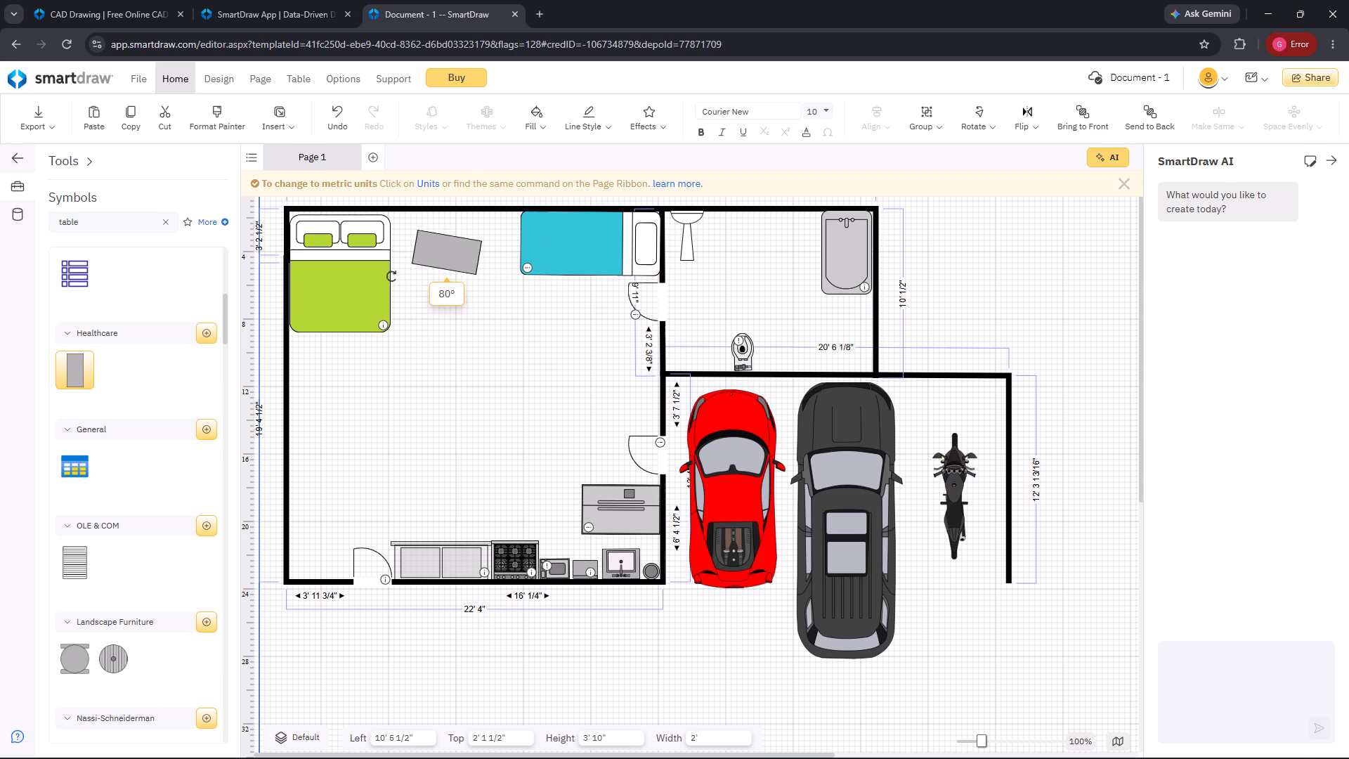
left_click_drag(391, 276, 379, 297)
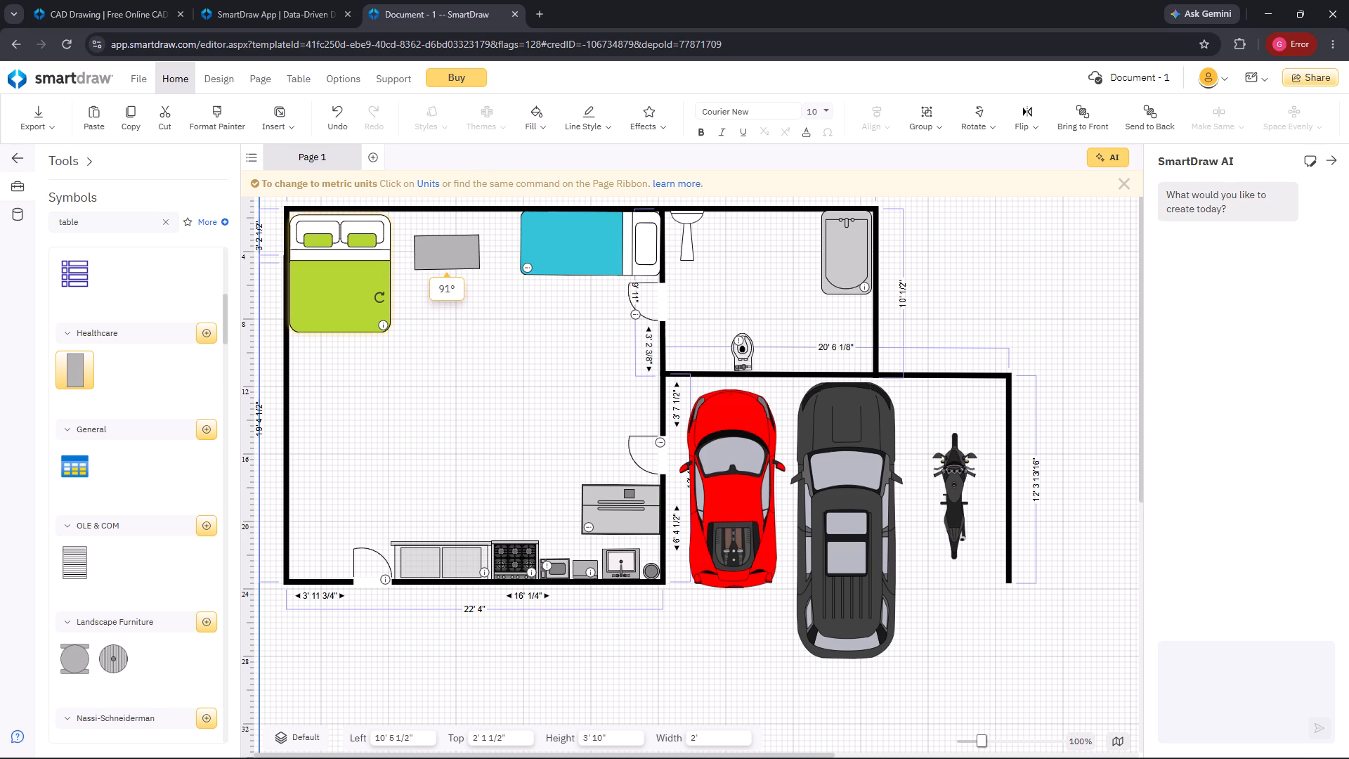
left_click_drag(379, 297, 379, 293)
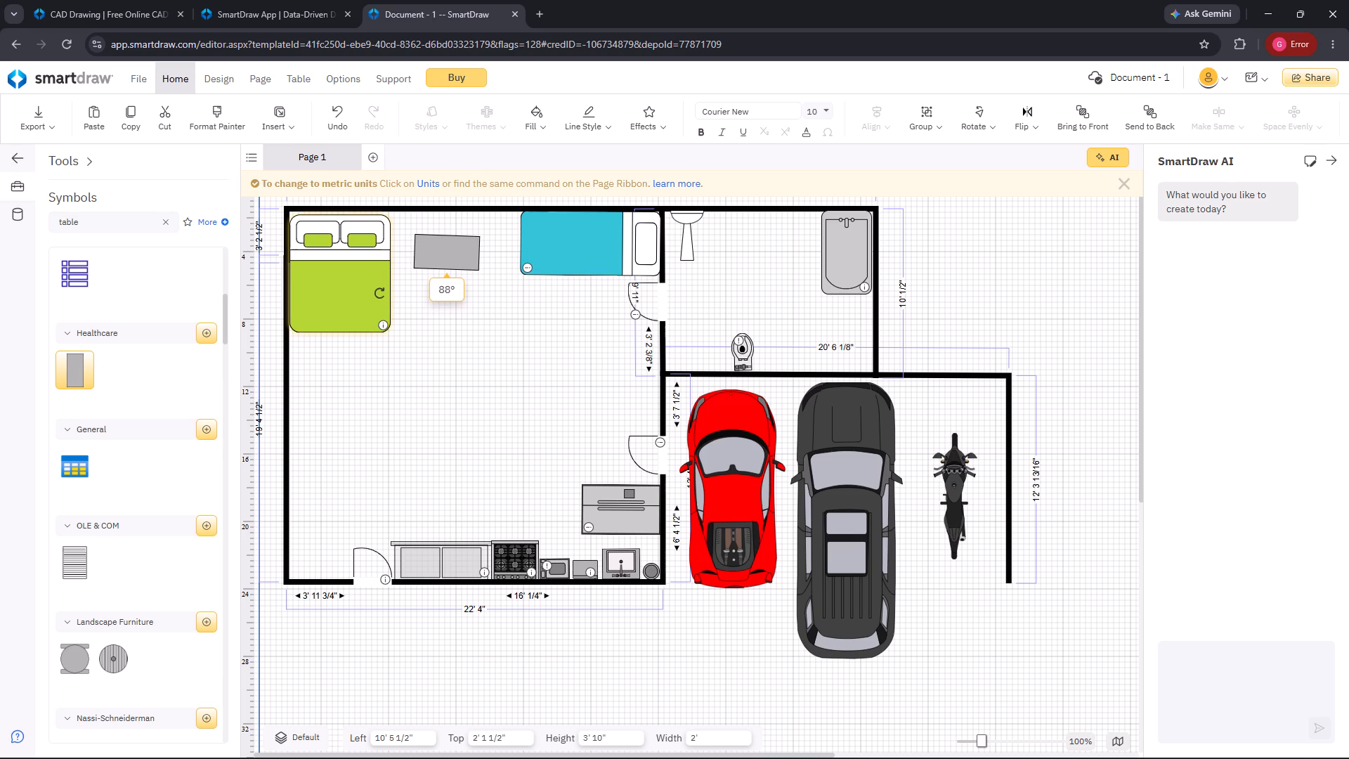
left_click_drag(379, 293, 383, 300)
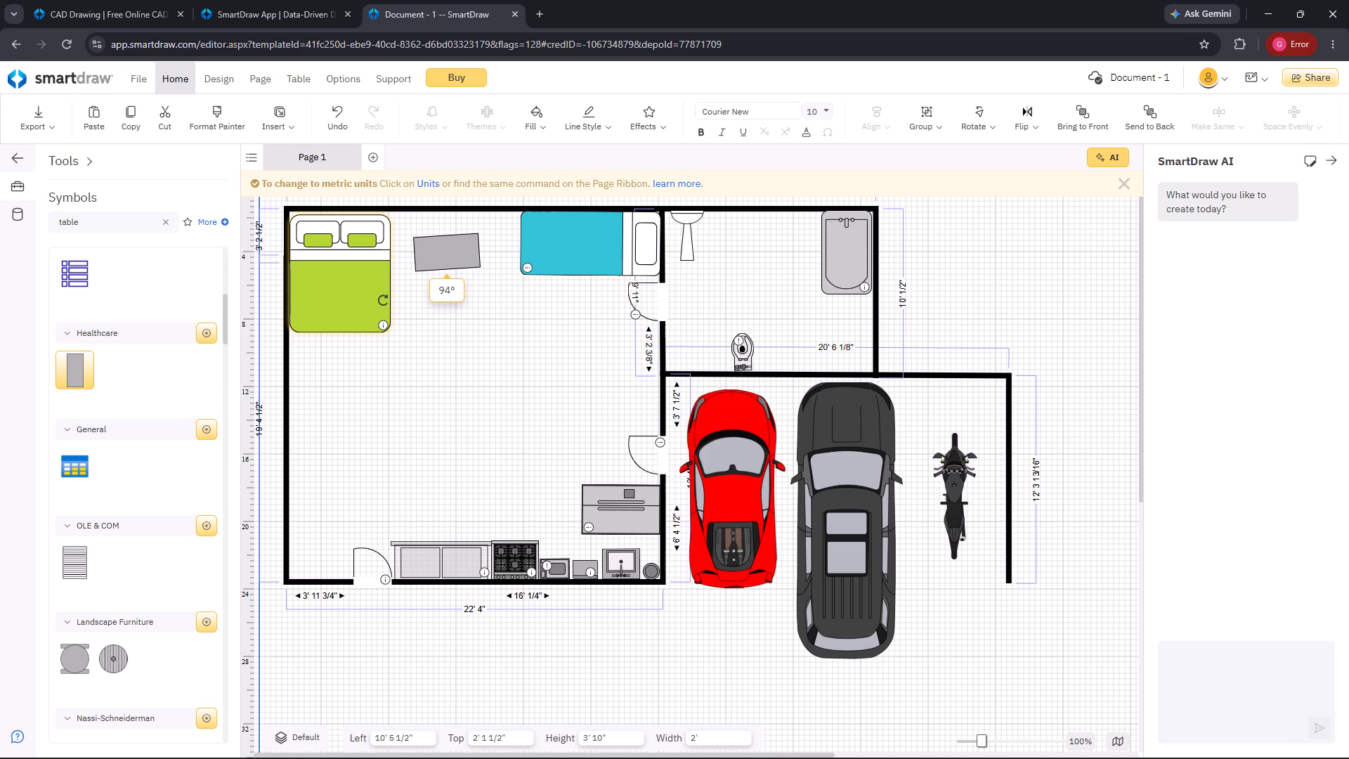
left_click_drag(383, 300, 383, 295)
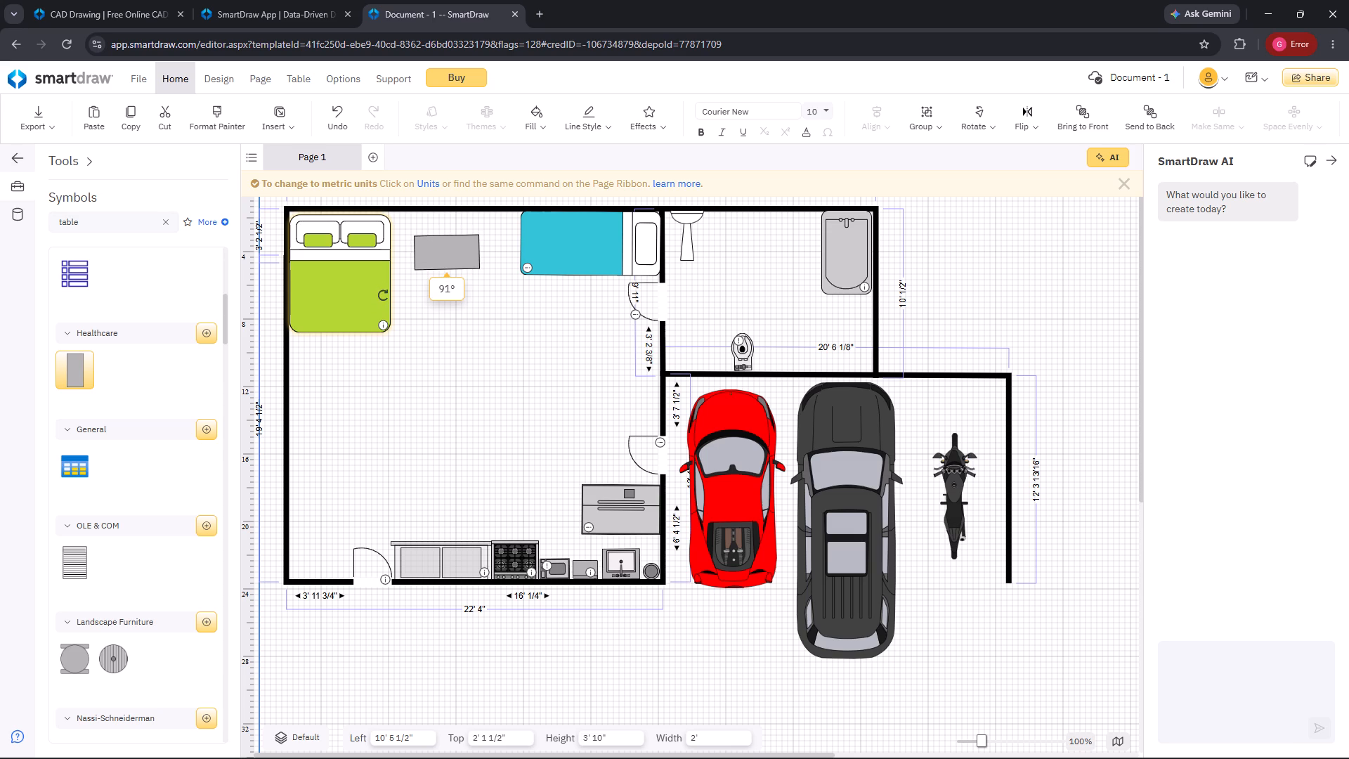
left_click_drag(383, 295, 382, 295)
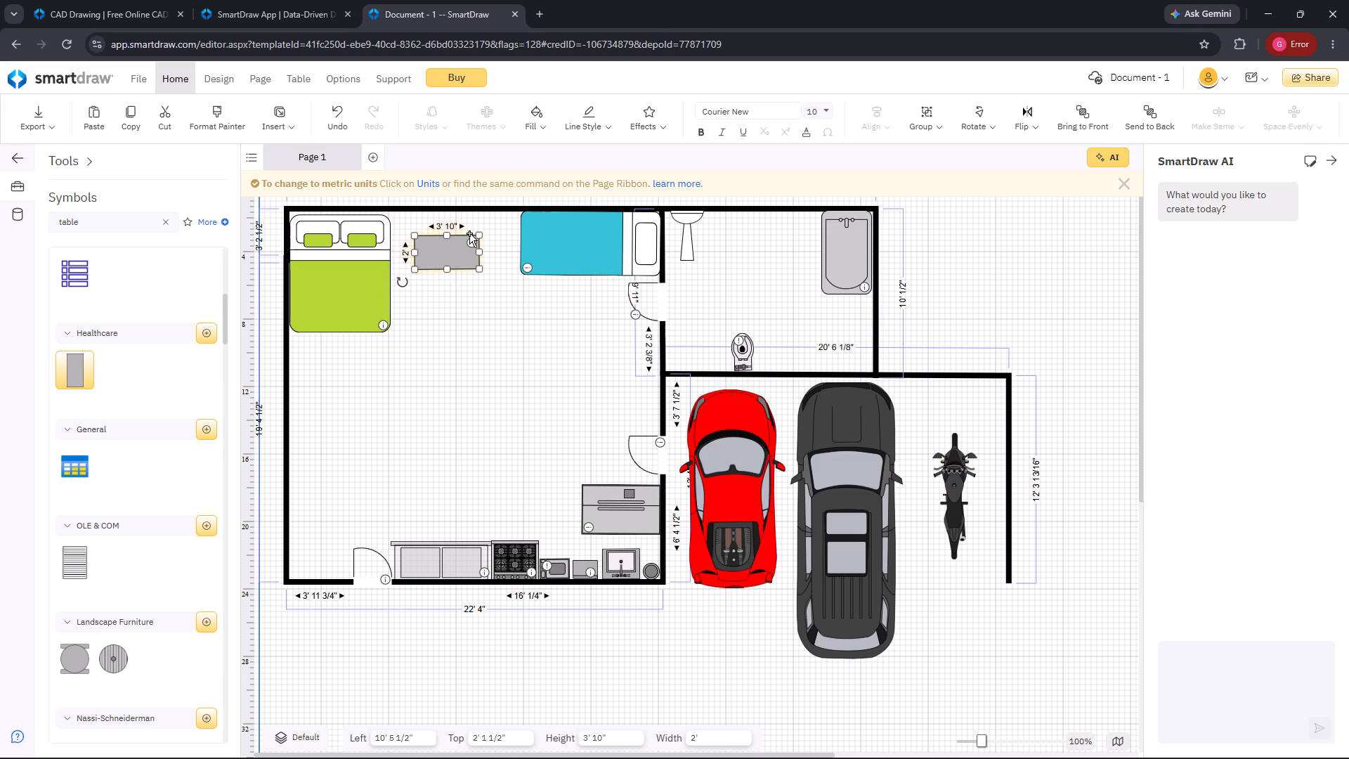
left_click_drag(452, 249, 455, 229)
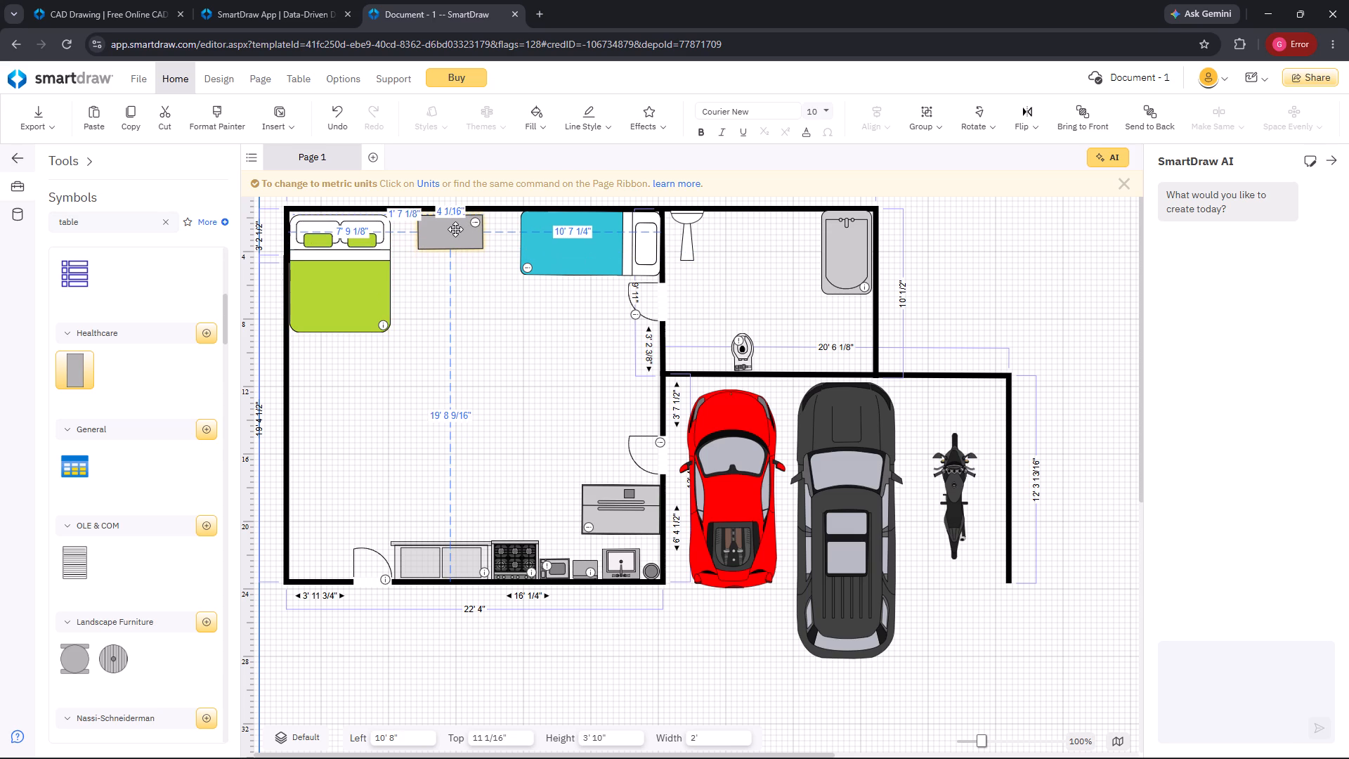
left_click_drag(455, 229, 455, 226)
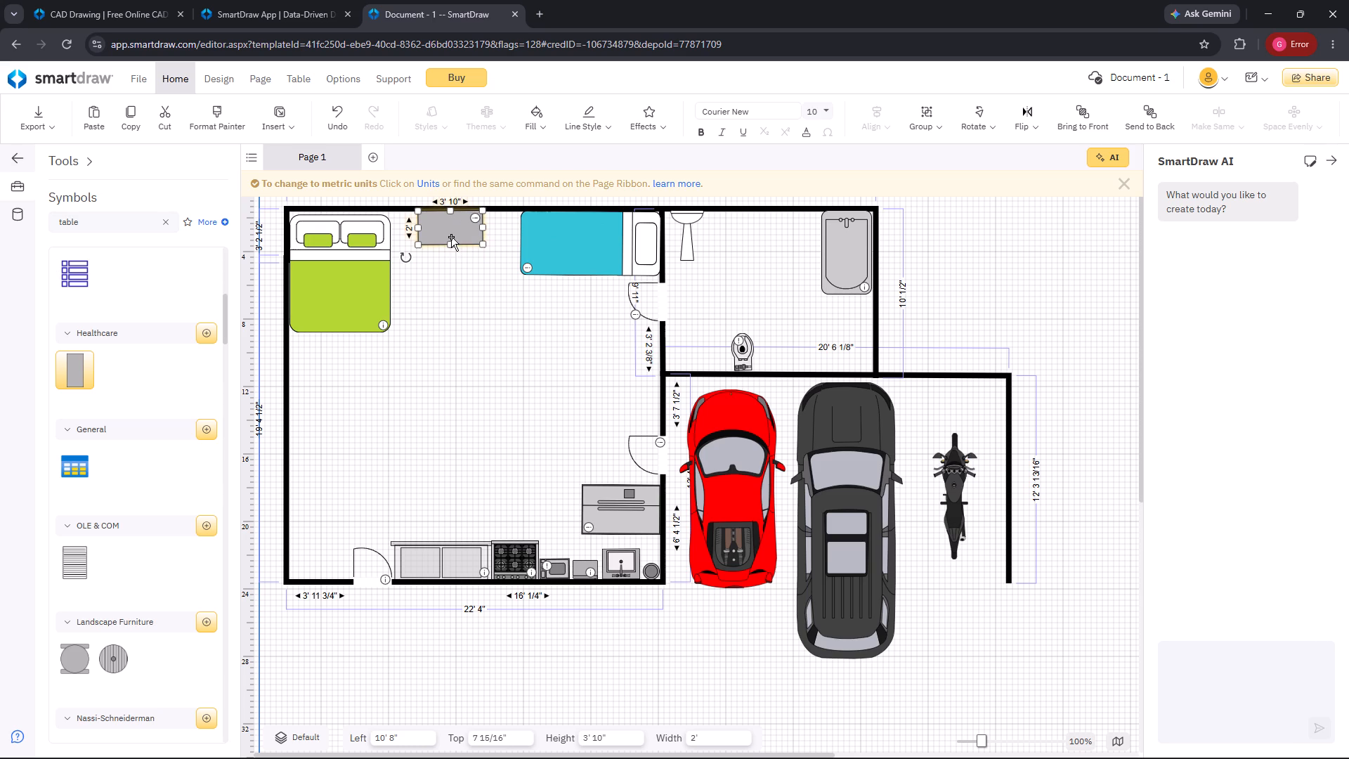
Enlarge the table between the beds to about 4' 1/2" by 2' 4 1/16".
left_click_drag(451, 242, 451, 250)
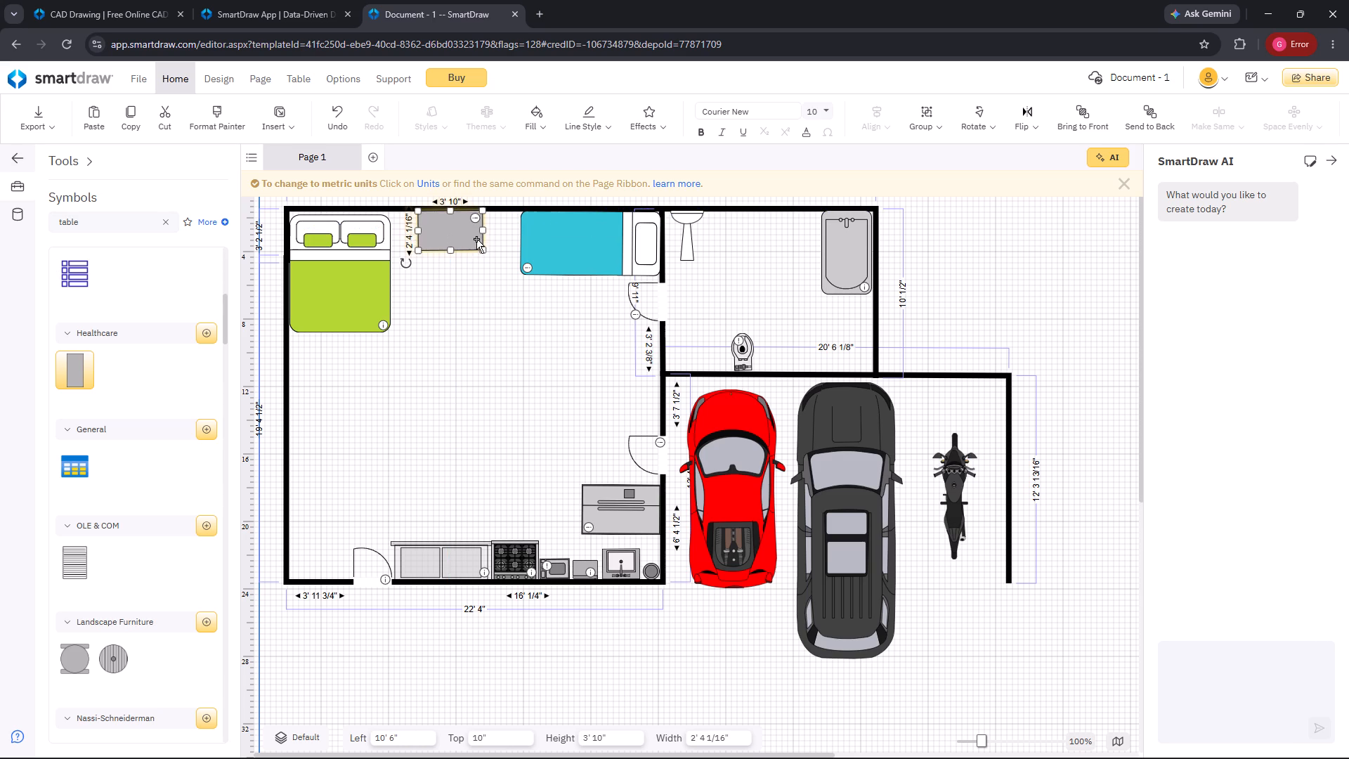
left_click(483, 233)
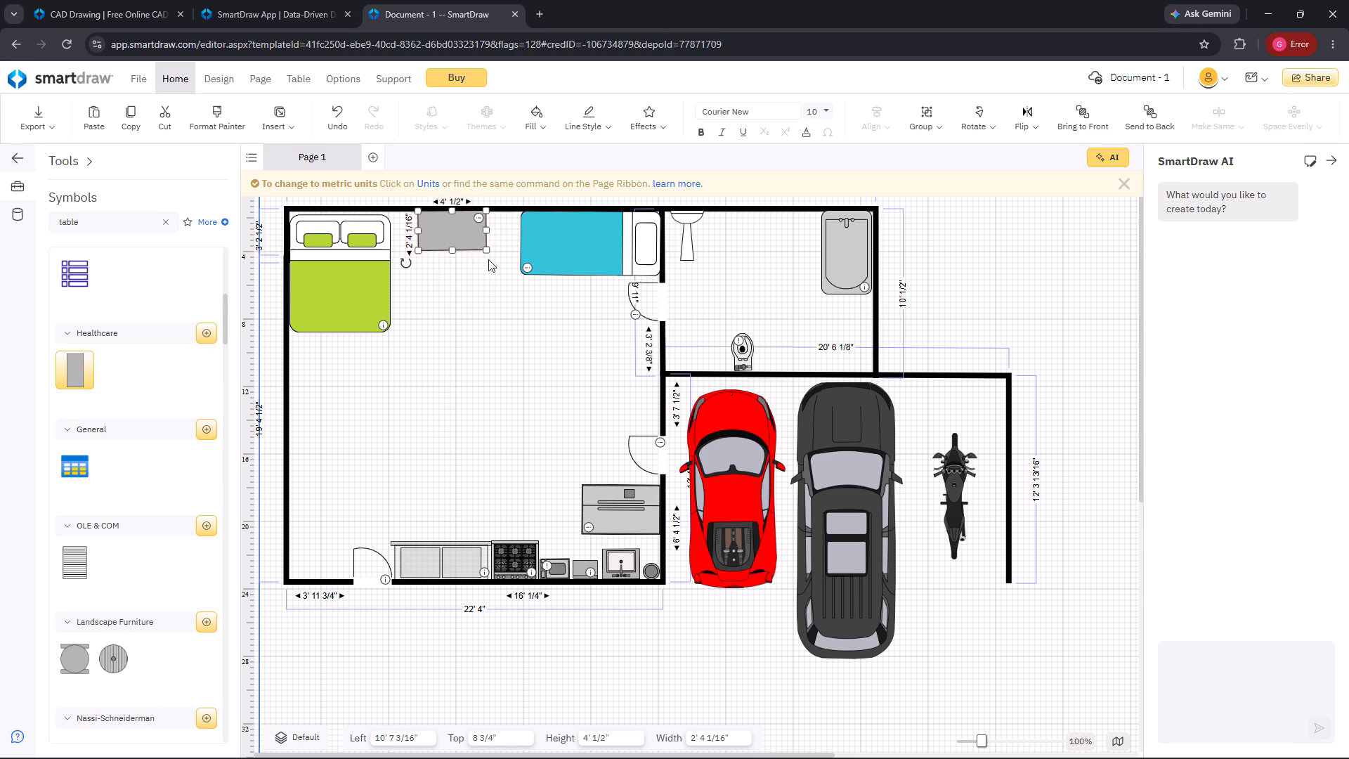
left_click(486, 280)
Replace the table symbol search with a search for "chair".
left_click(169, 219)
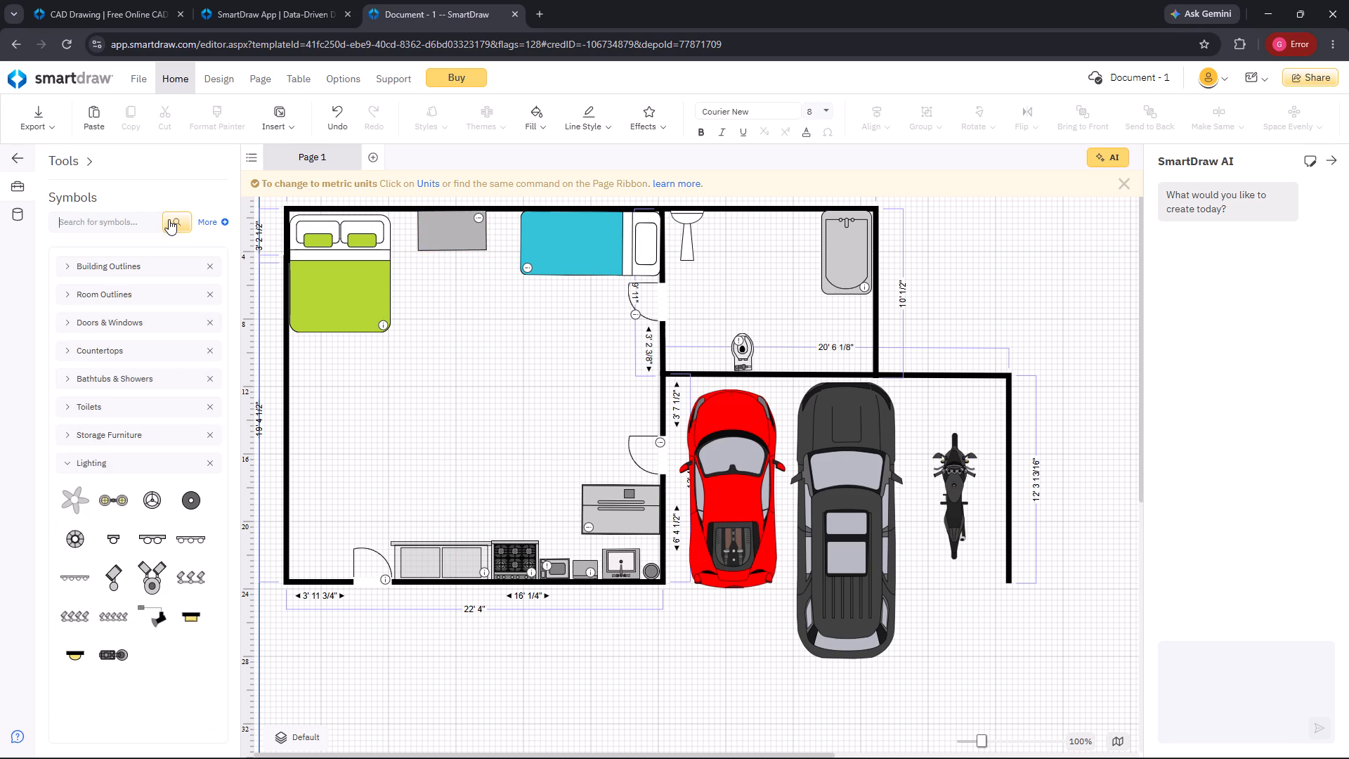
type("chai")
key("r")
key("Return")
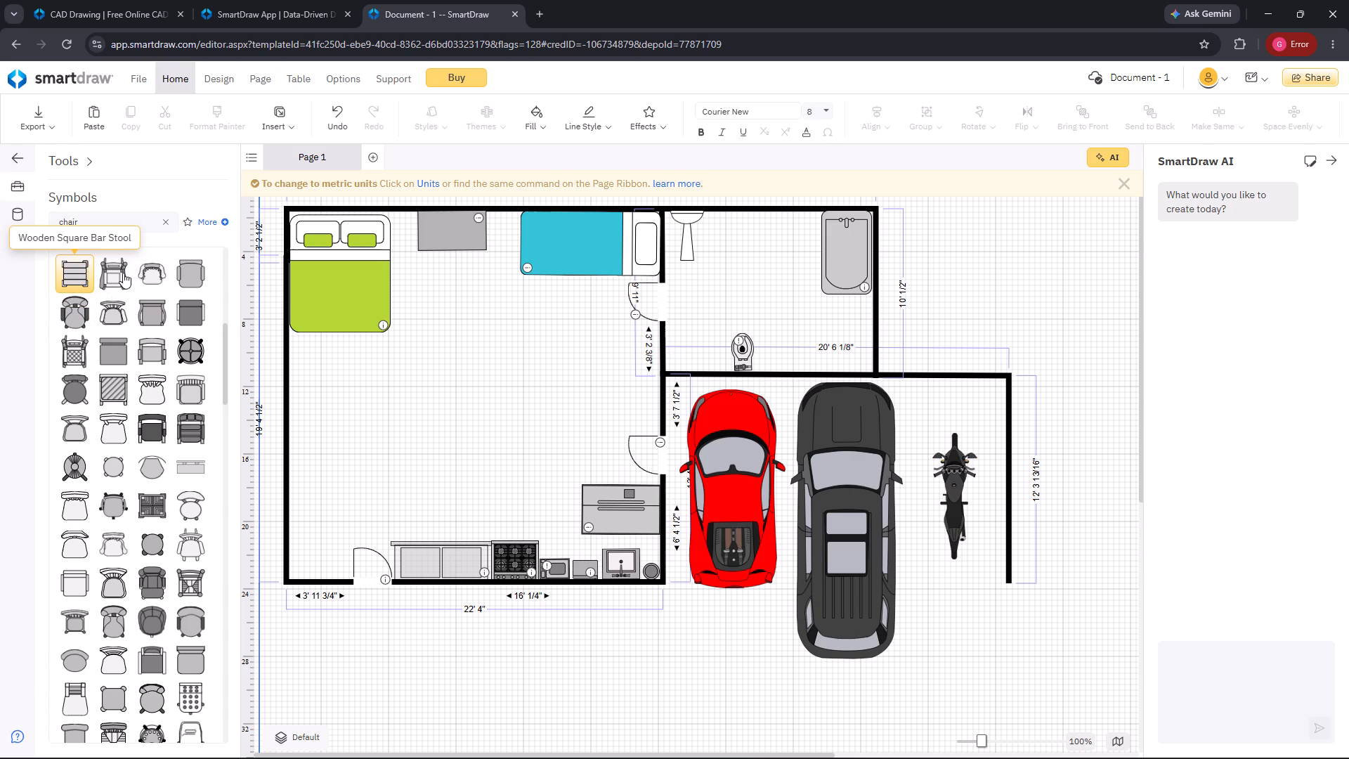
Place a swivel armchair symbol at the lower edge of the table between the beds, rotated about 180° to face it.
left_click_drag(76, 315, 459, 358)
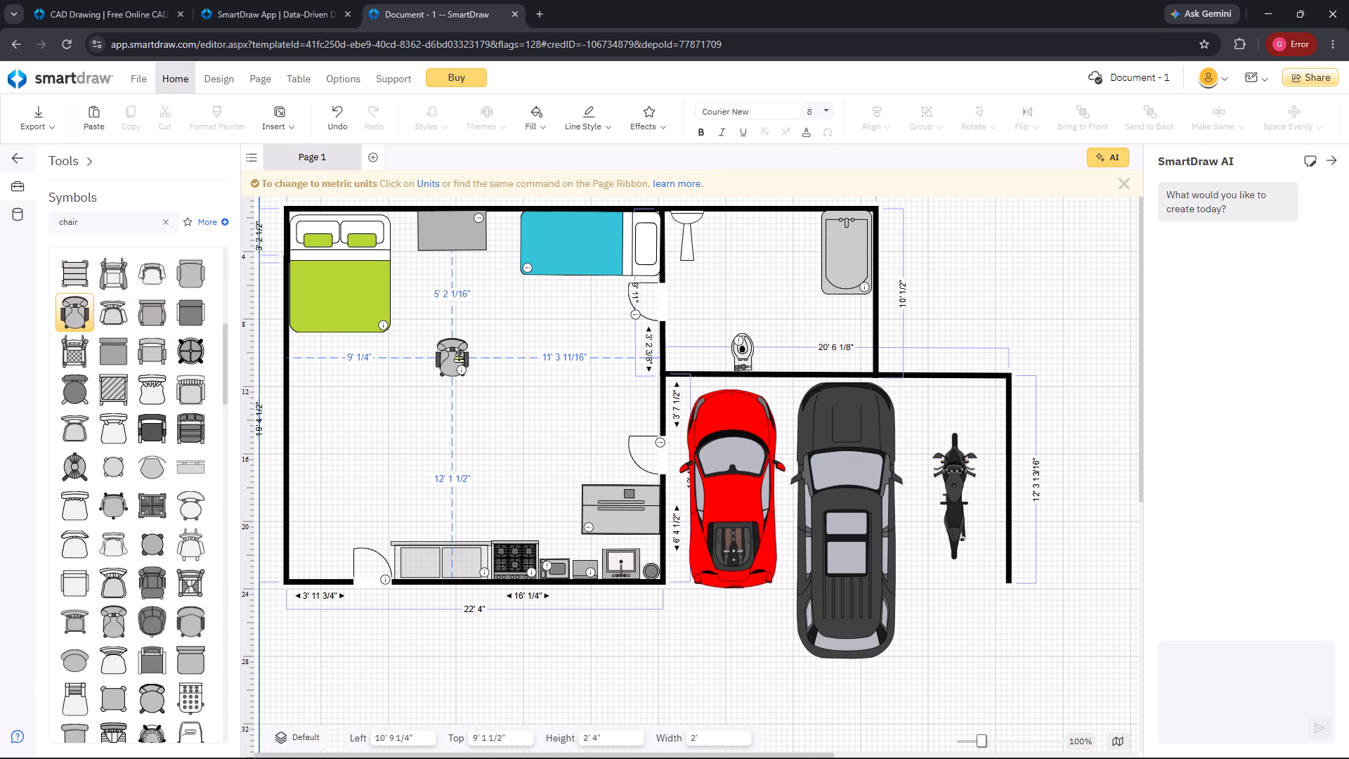
left_click_drag(459, 358, 447, 268)
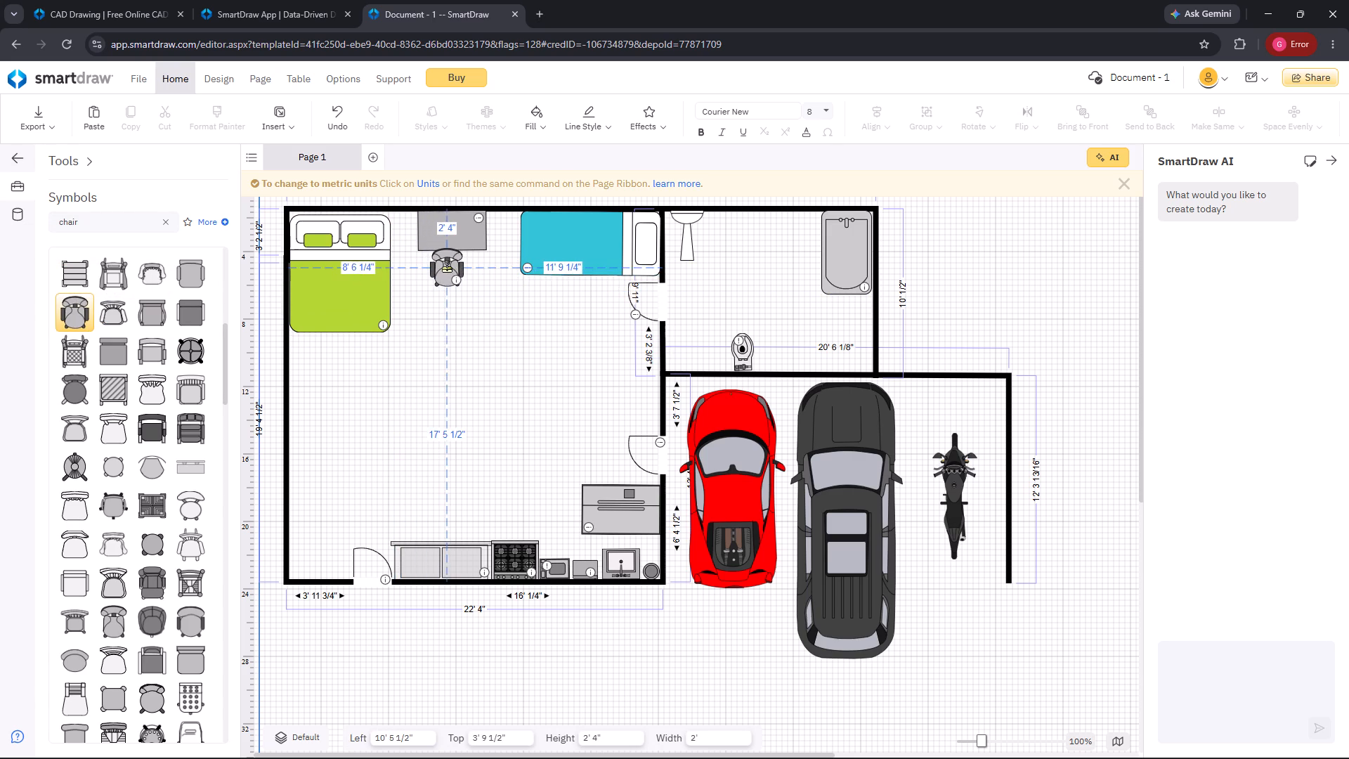
left_click_drag(447, 268, 450, 254)
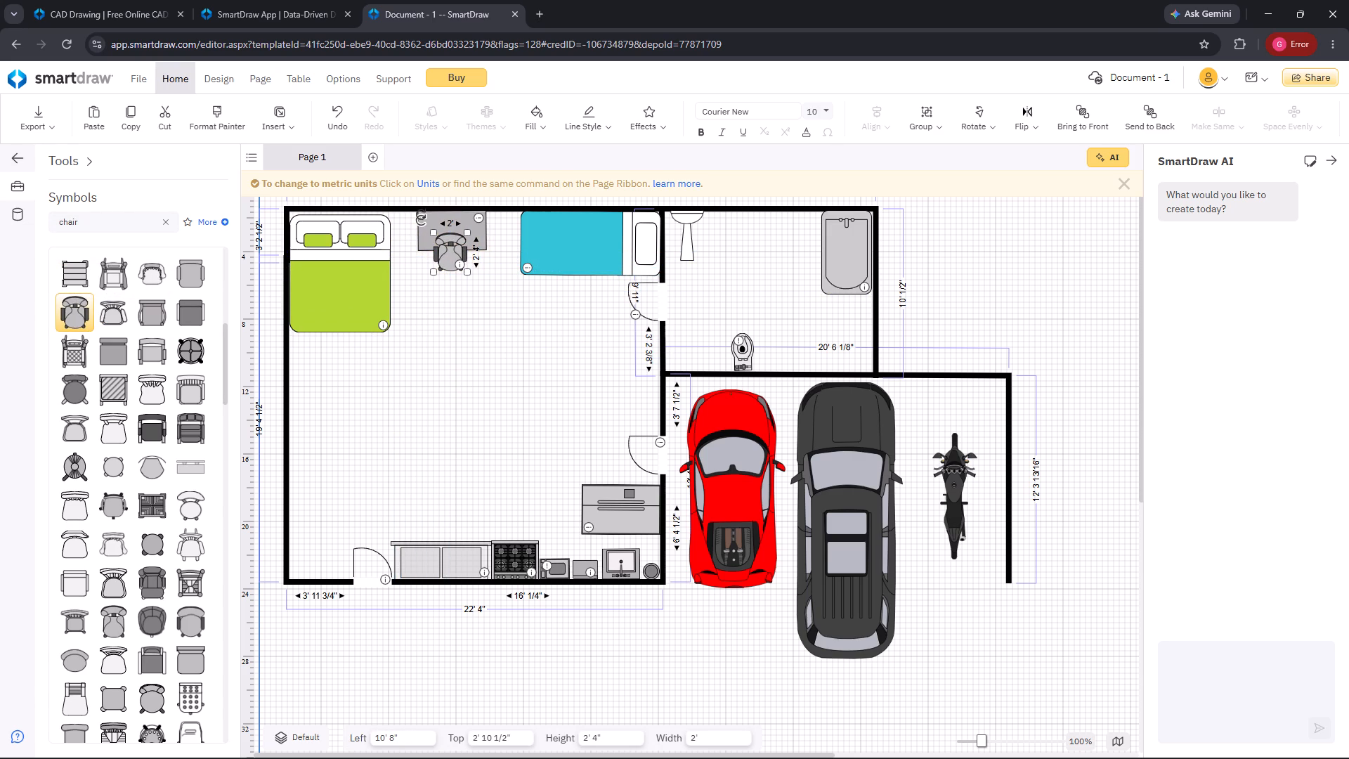
left_click_drag(421, 214, 541, 361)
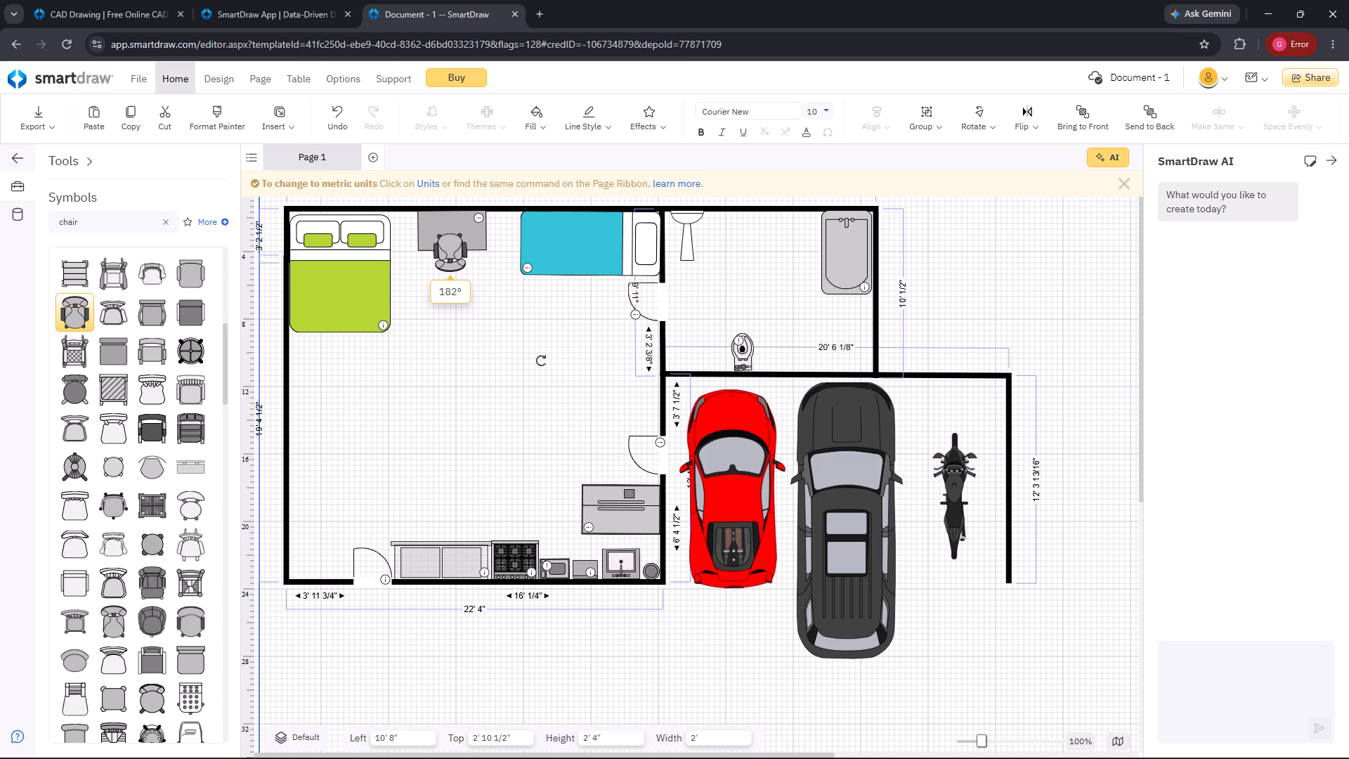
left_click_drag(541, 361, 537, 368)
left_click_drag(537, 368, 542, 367)
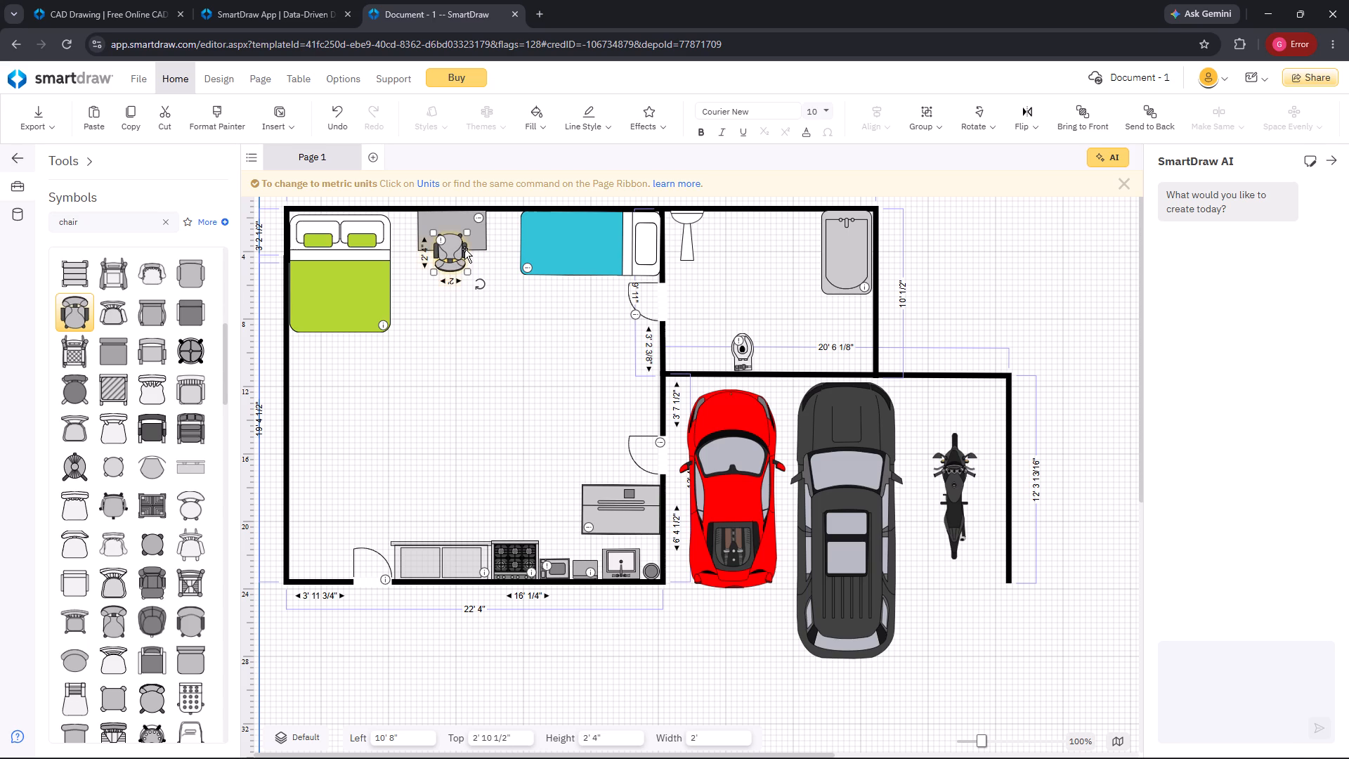
Fill the chair at the table with dark gray.
right_click(466, 252)
left_click(548, 371)
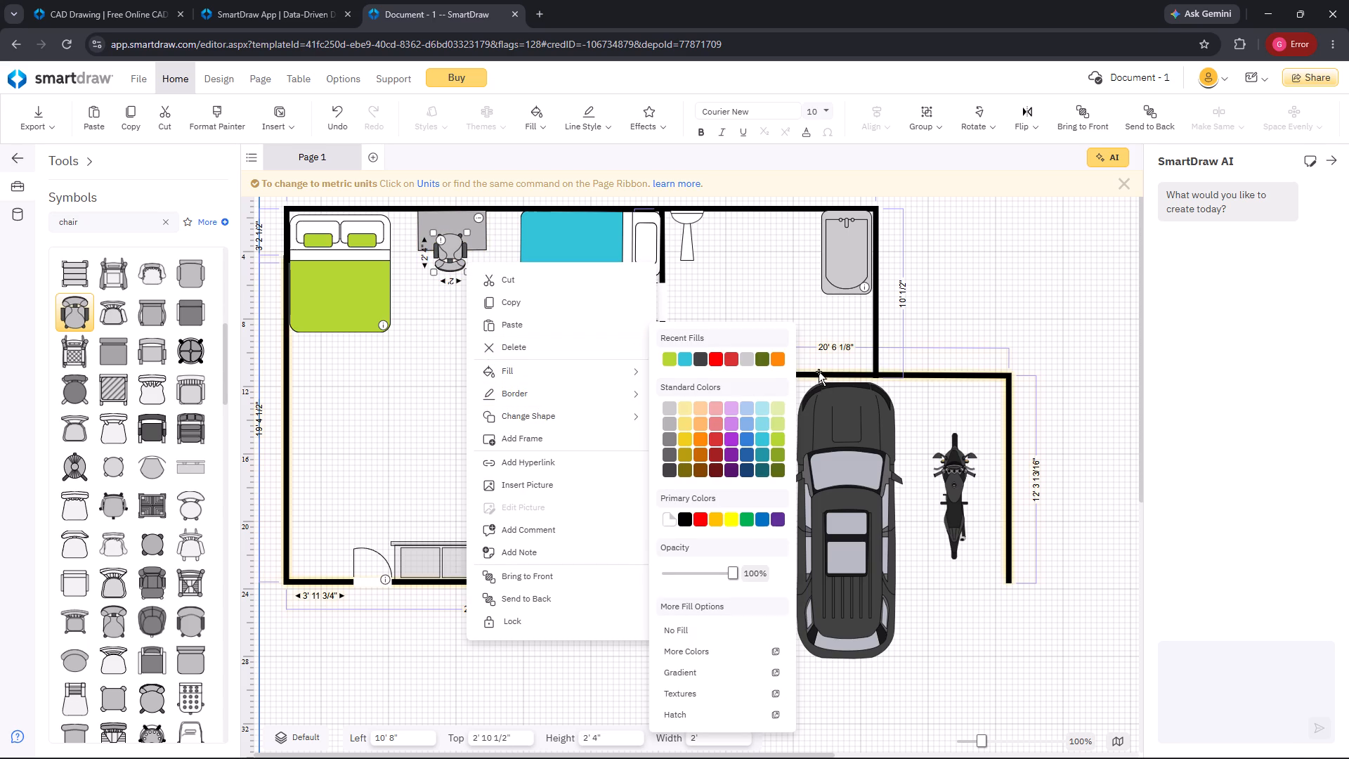
left_click(702, 363)
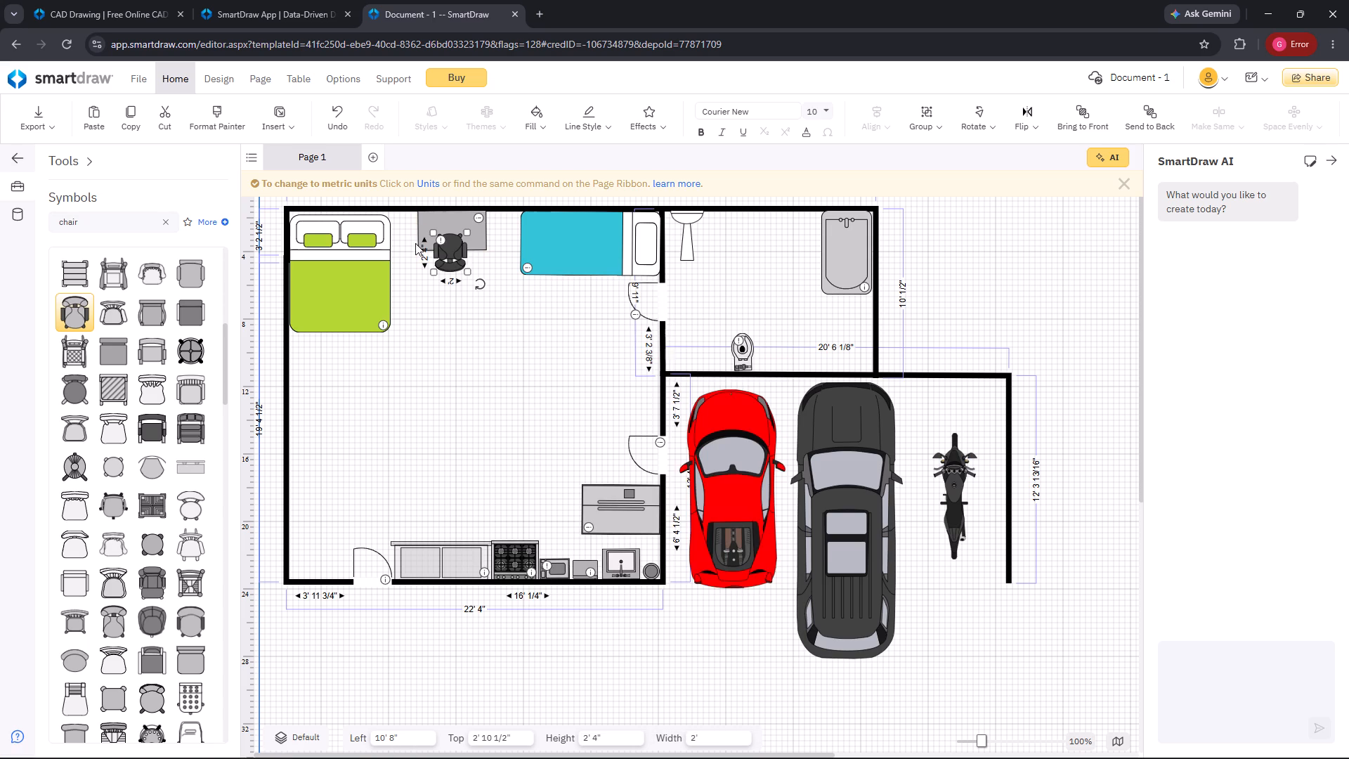
Shift the dark gray chair slightly away from the upper wall and send it behind the table.
left_click(445, 249)
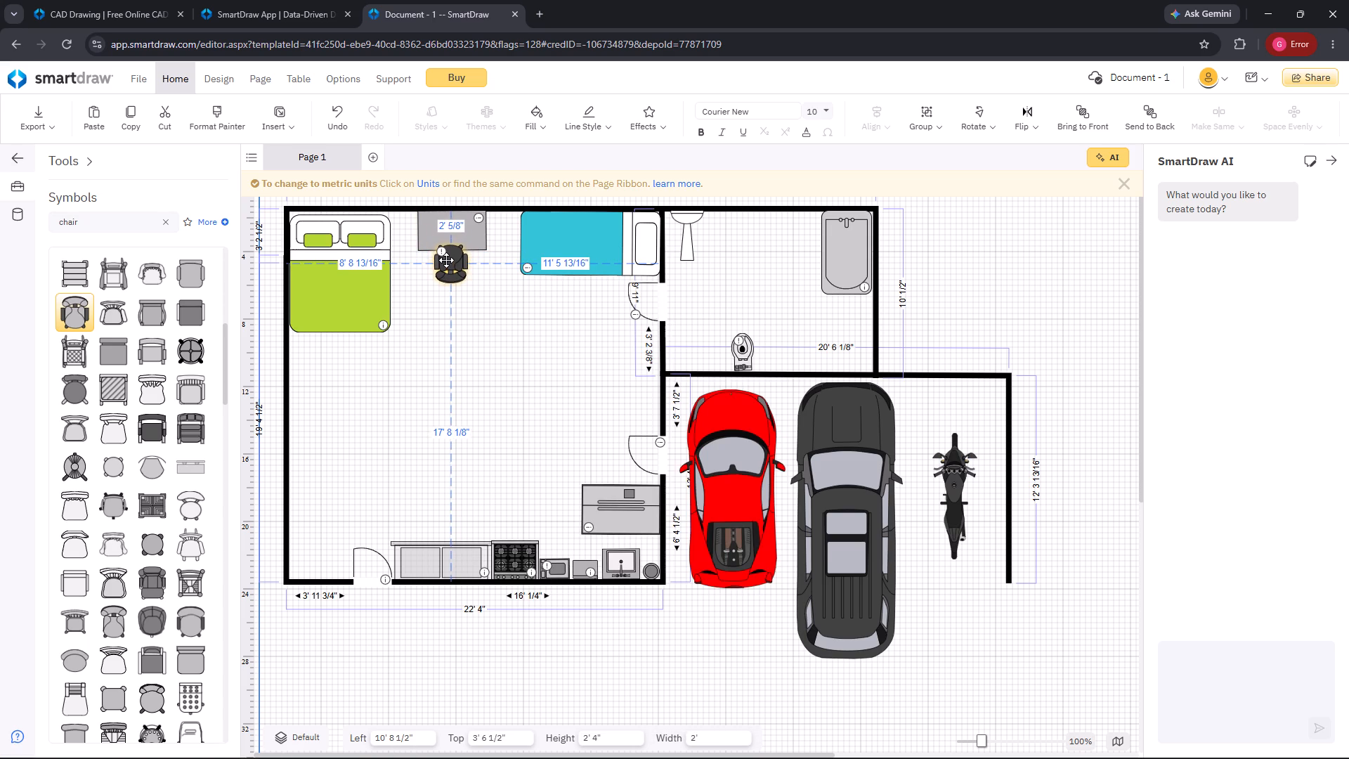
right_click(446, 254)
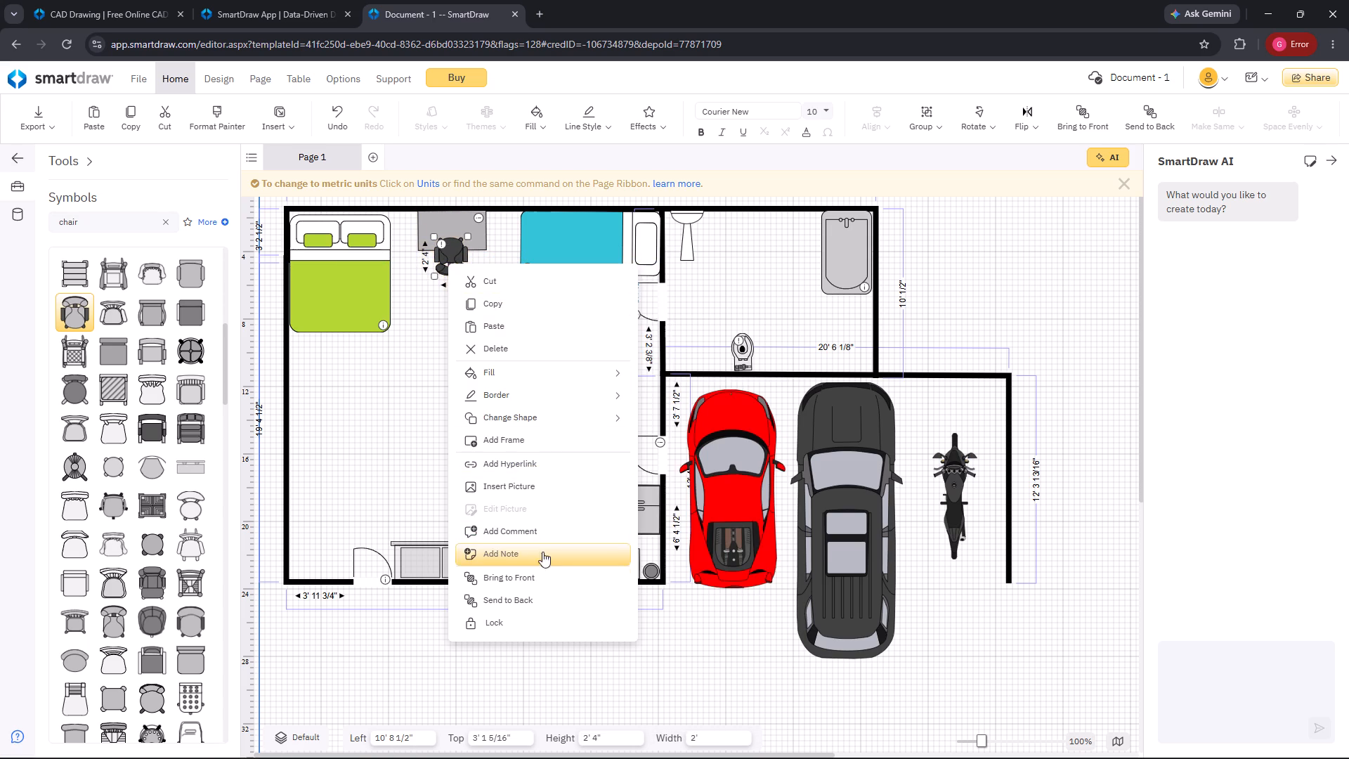
left_click(542, 596)
left_click(502, 294)
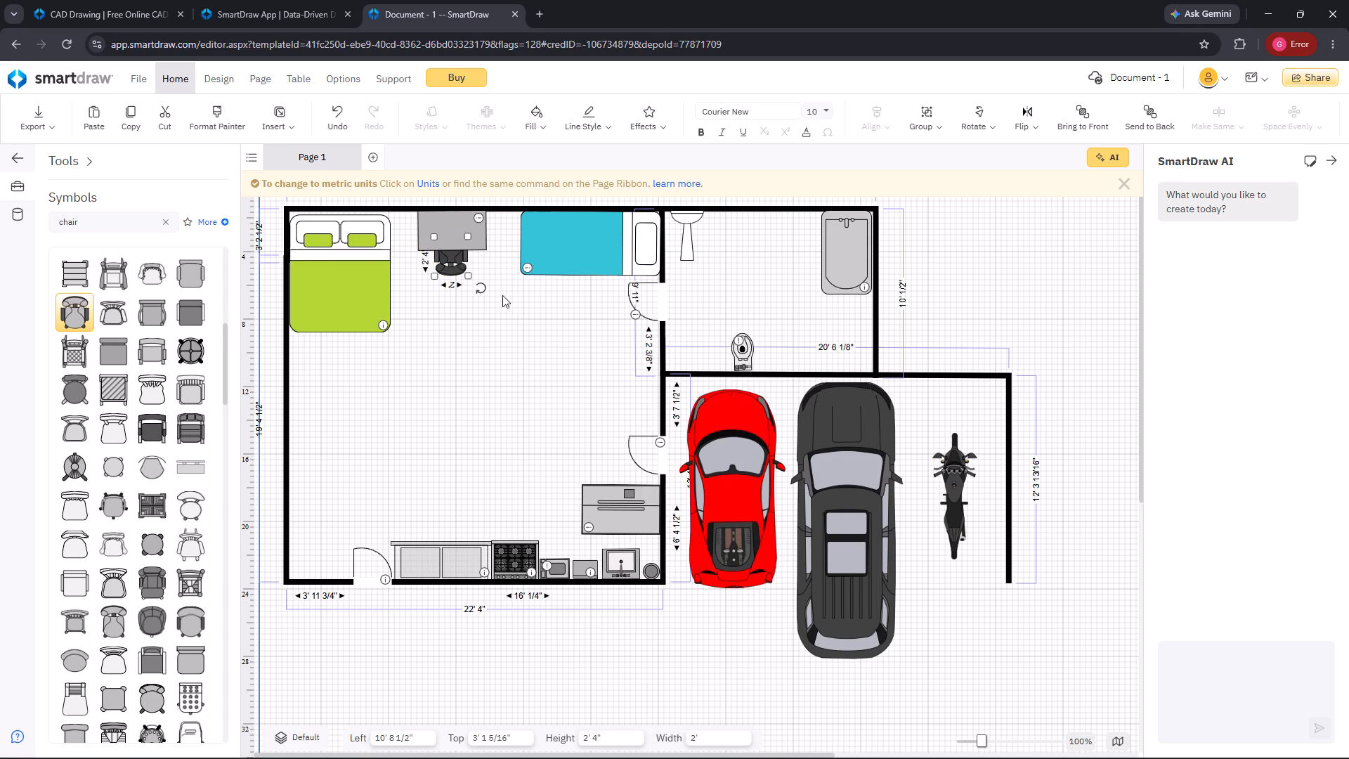
Replace the chair symbol search with a search for "lapTOP".
left_click(170, 226)
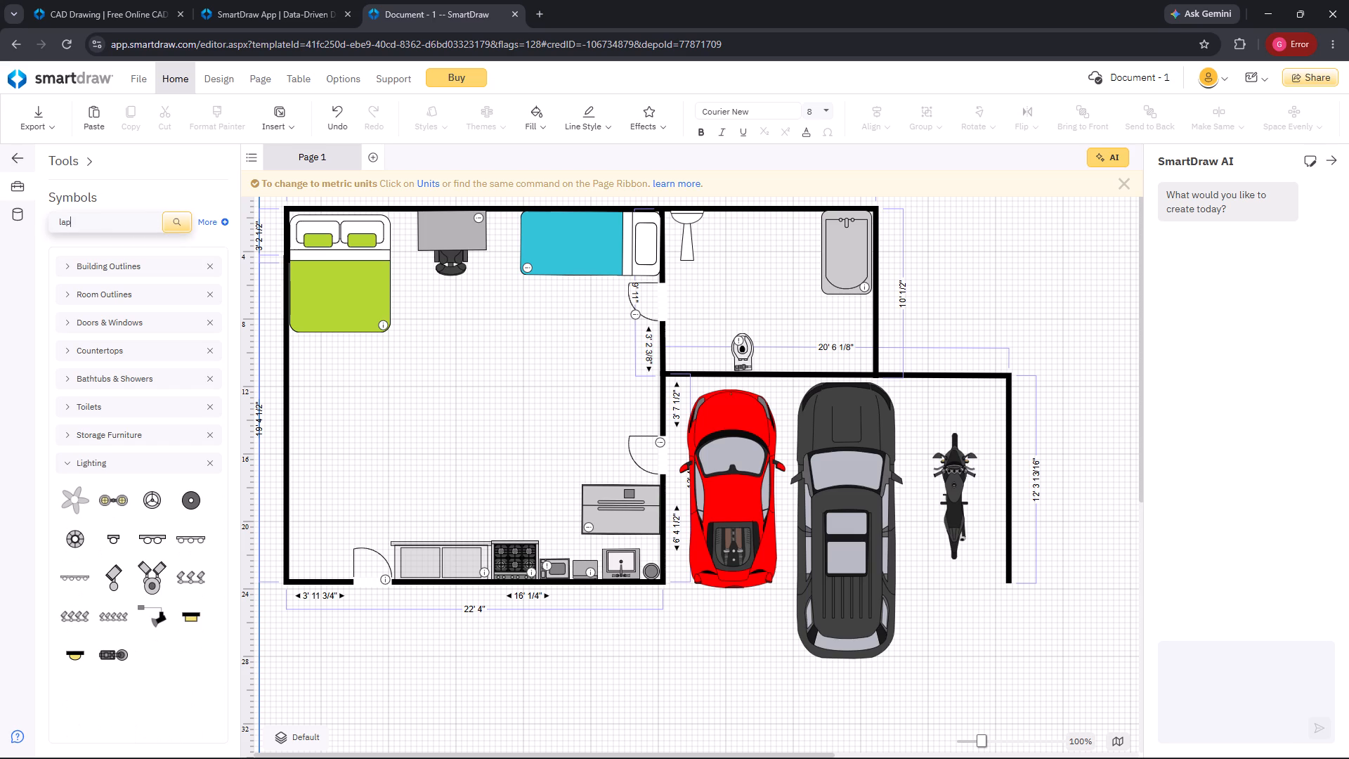
type("TOP")
key("Return")
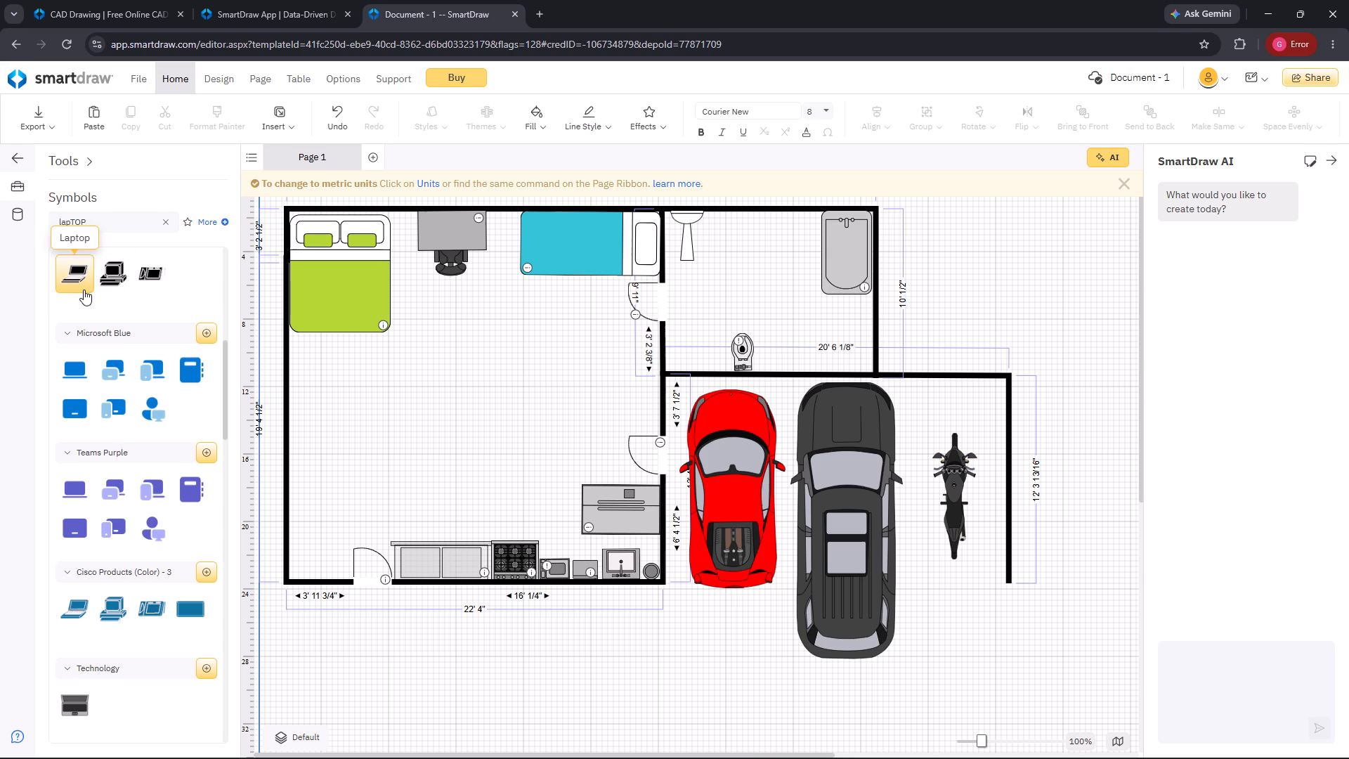
Place the Technology group's laptop symbol on the table end nearest the green bed, tilted slightly counterclockwise.
scroll(120, 346, "down", 3)
left_click_drag(73, 486, 445, 224)
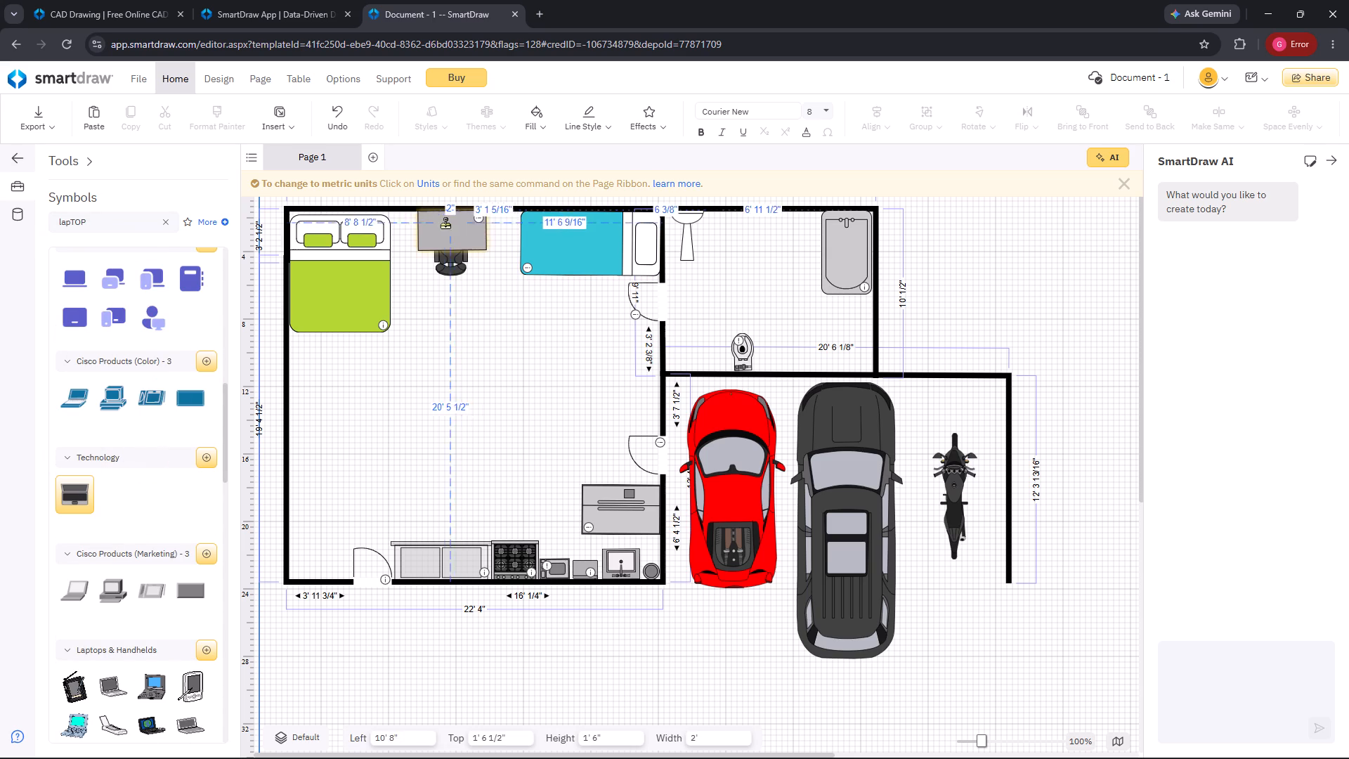
left_click_drag(445, 224, 436, 227)
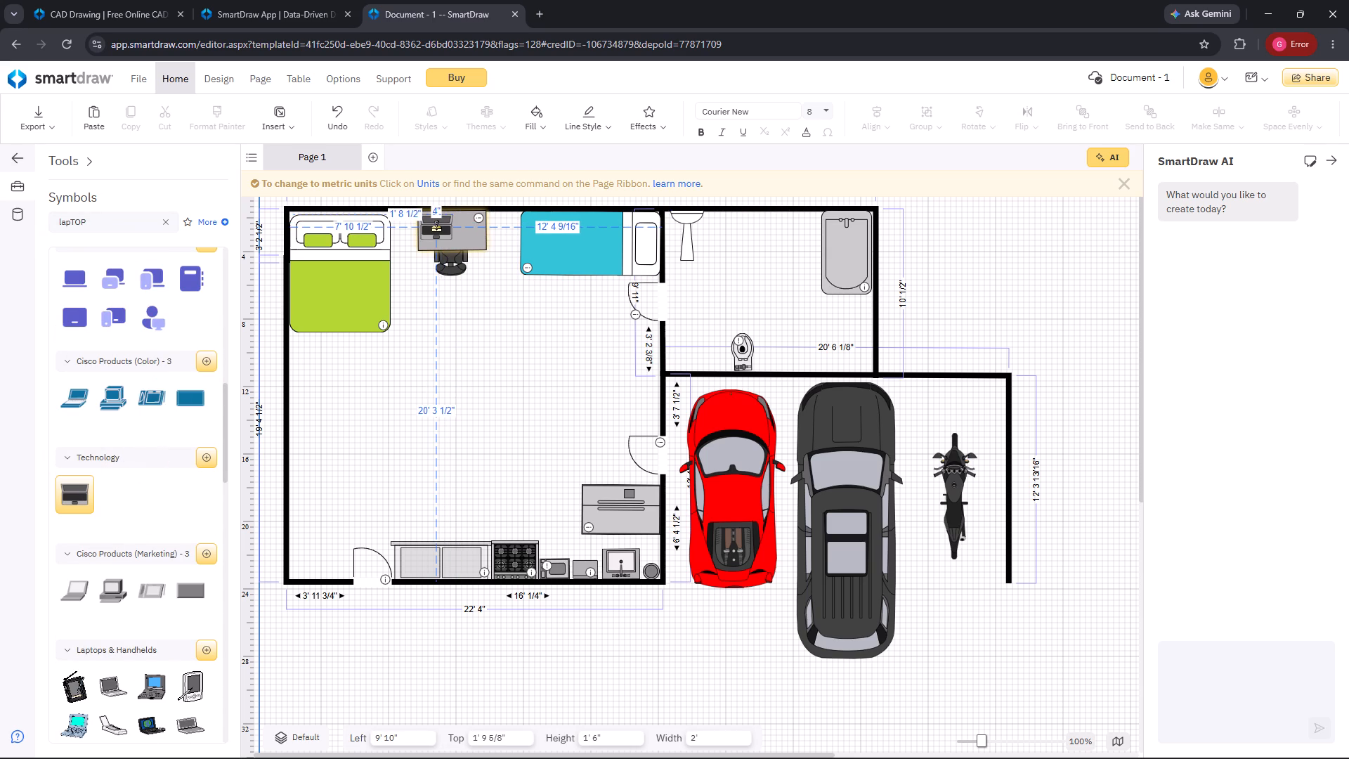
left_click_drag(436, 227, 436, 225)
left_click_drag(407, 197, 406, 202)
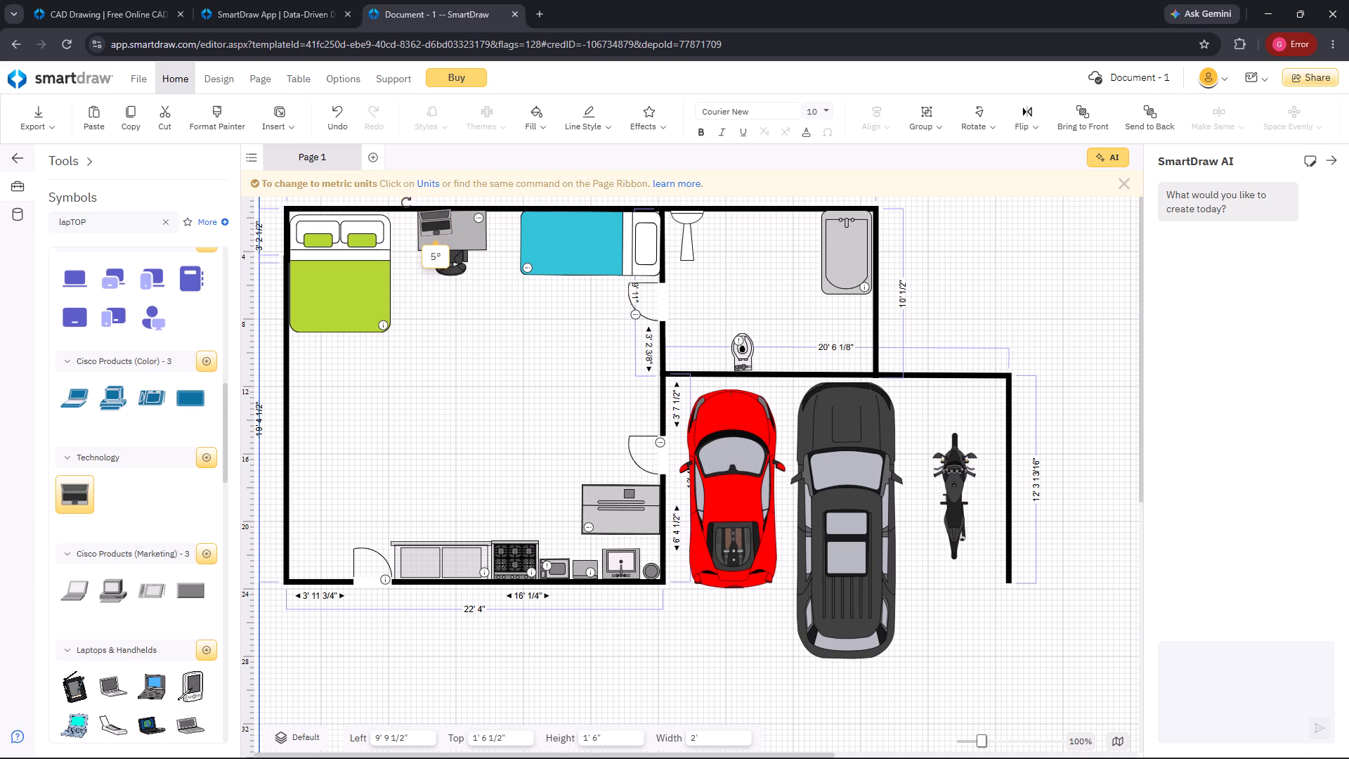
left_click_drag(406, 202, 405, 209)
left_click(483, 323)
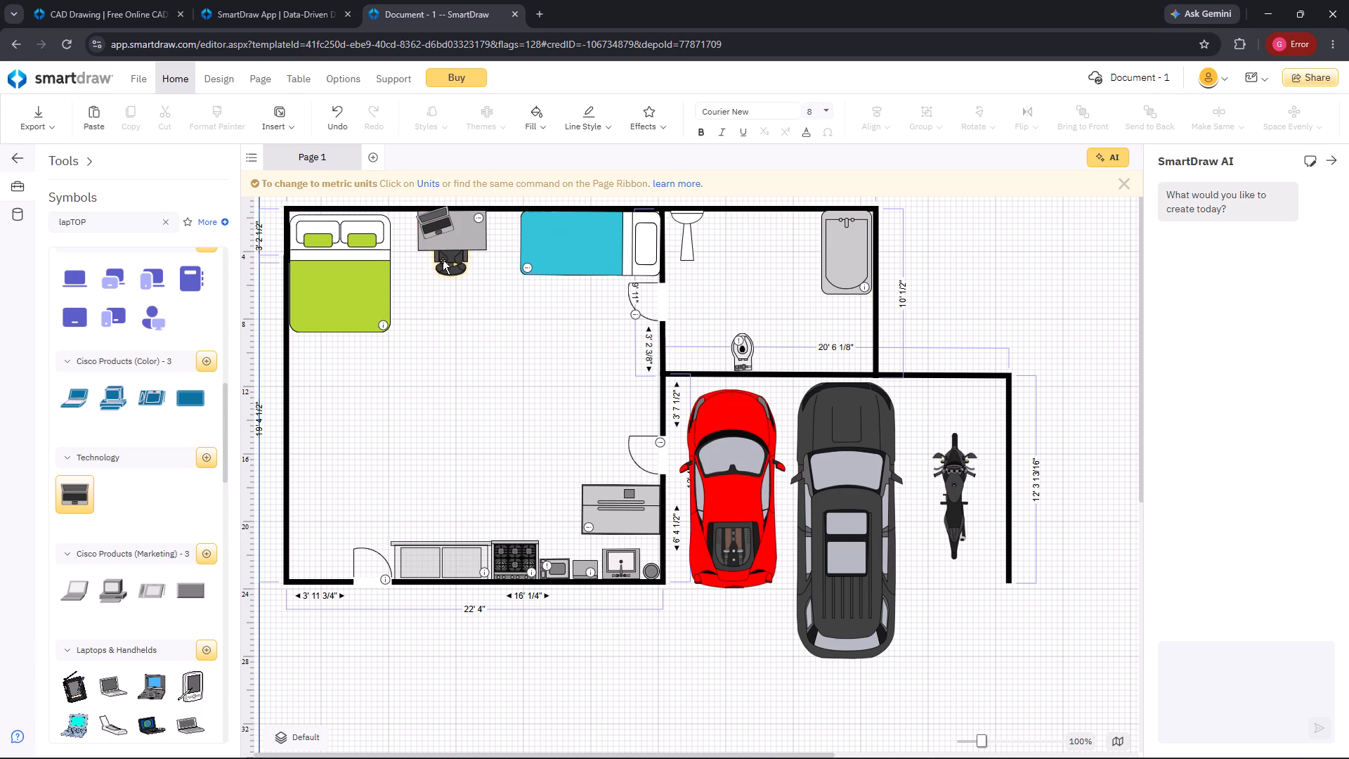
left_click_drag(436, 229, 431, 233)
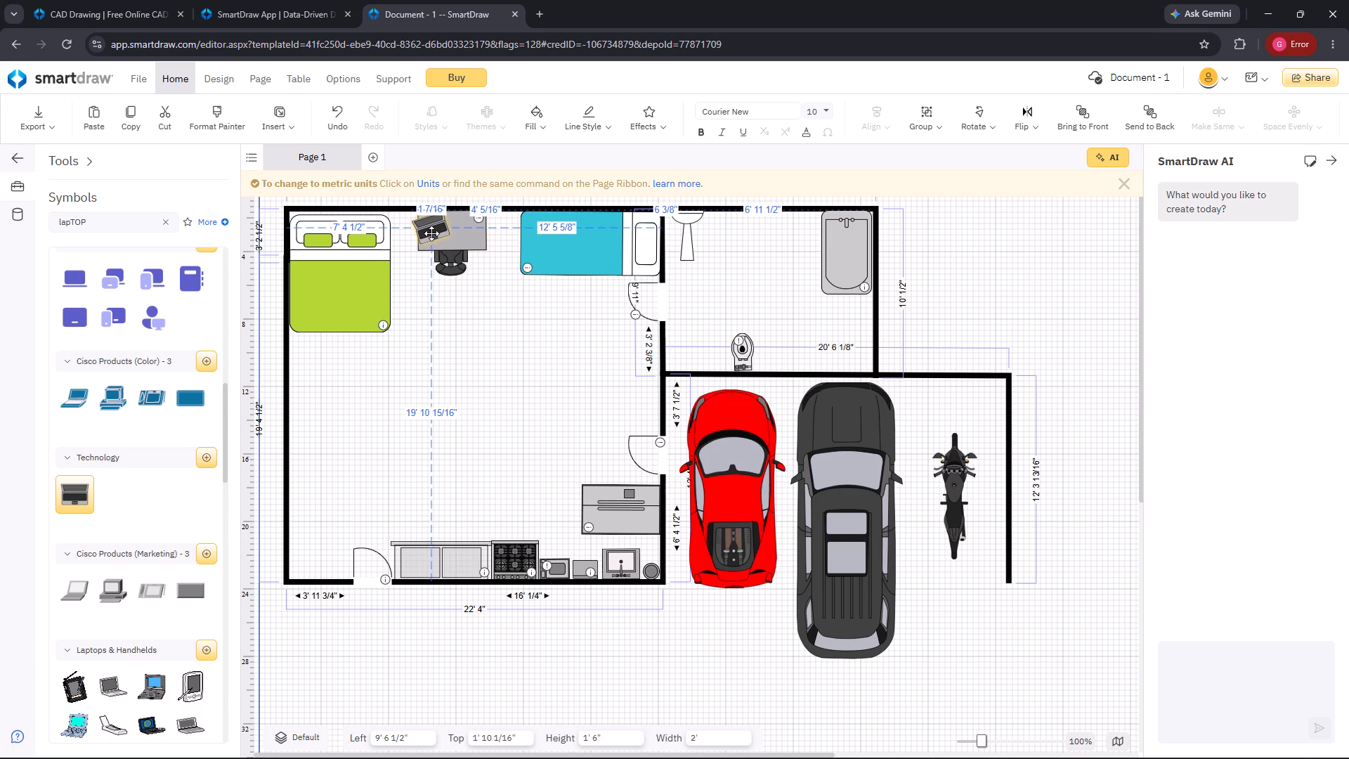
left_click_drag(431, 233, 429, 231)
left_click(495, 328)
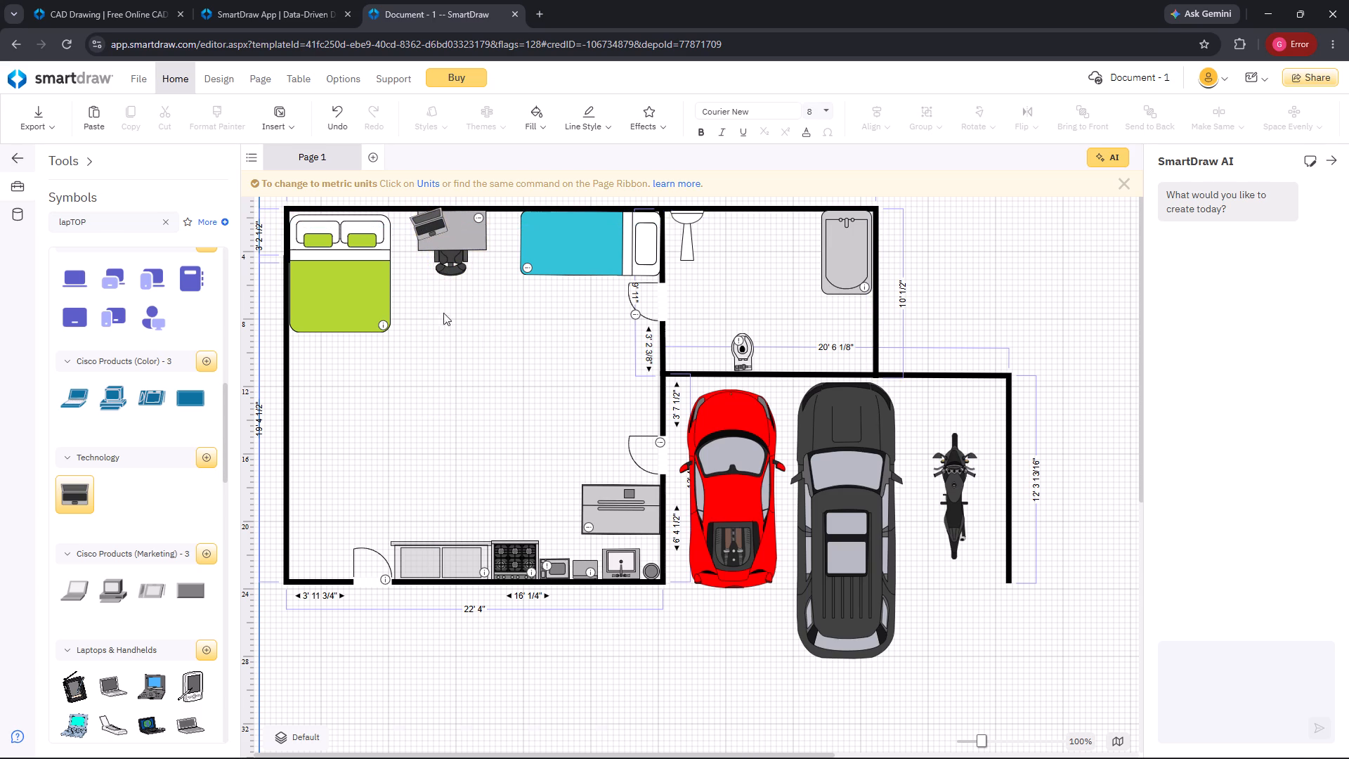
Look through the remaining laptop symbol results for another computer to put on the table.
scroll(11, 371, "down", 3)
scroll(112, 419, "down", 3)
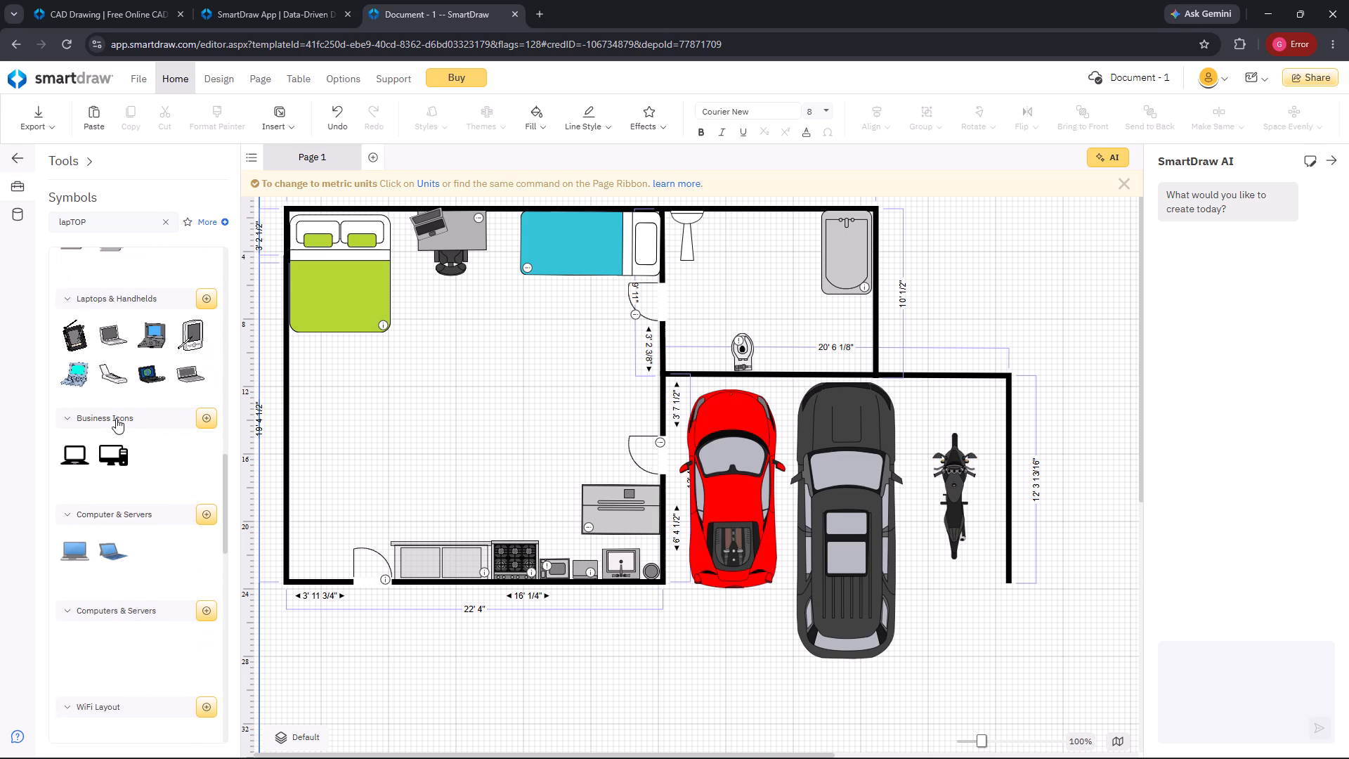
scroll(116, 417, "down", 2)
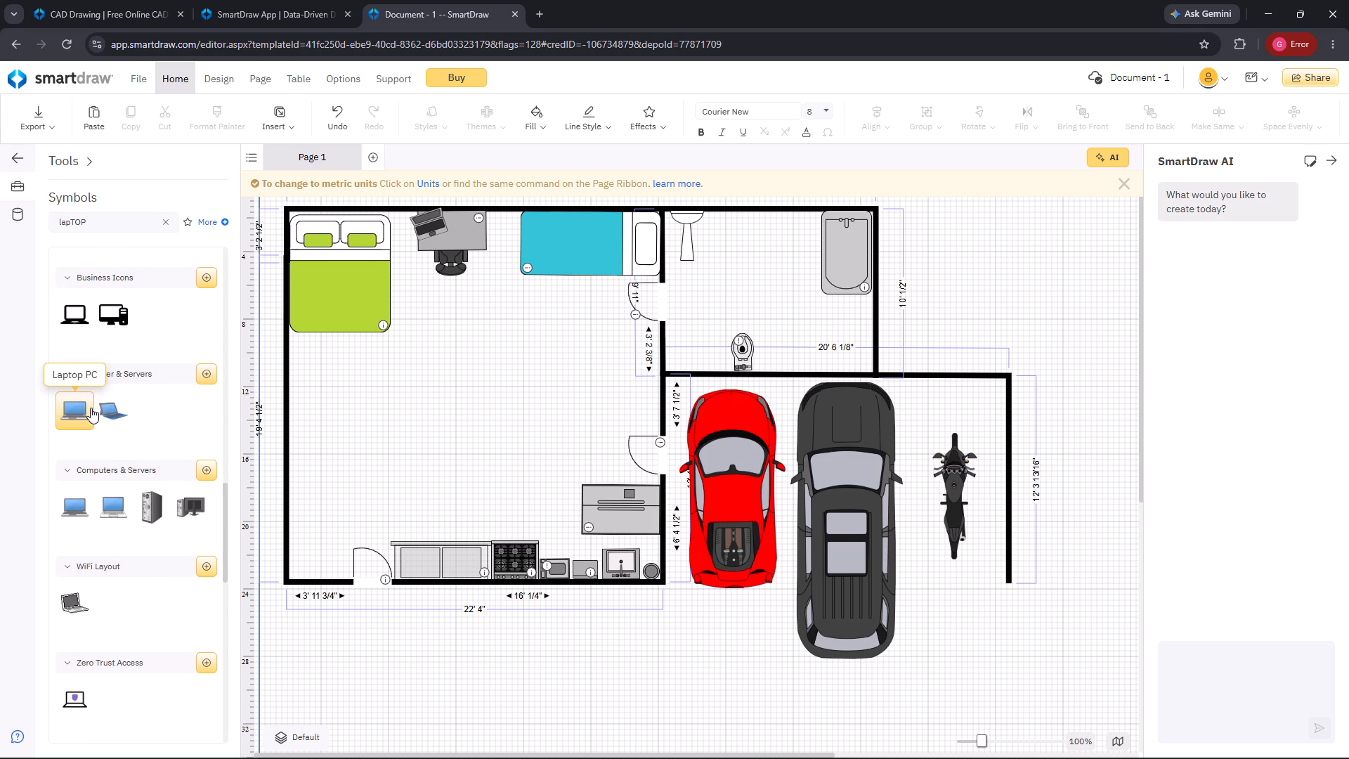
scroll(91, 408, "down", 4)
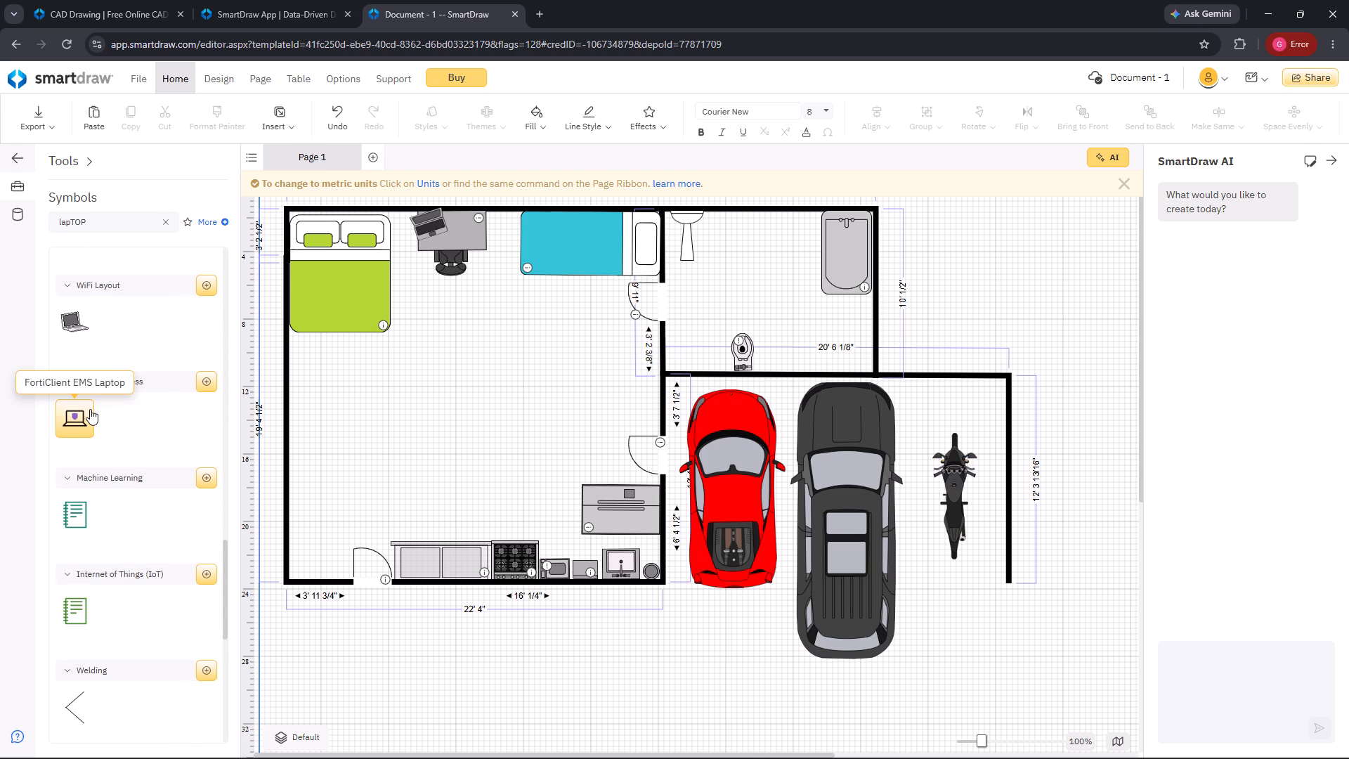
scroll(90, 409, "down", 9)
Replace the laptop symbol search with a search for "PC".
left_click(161, 222)
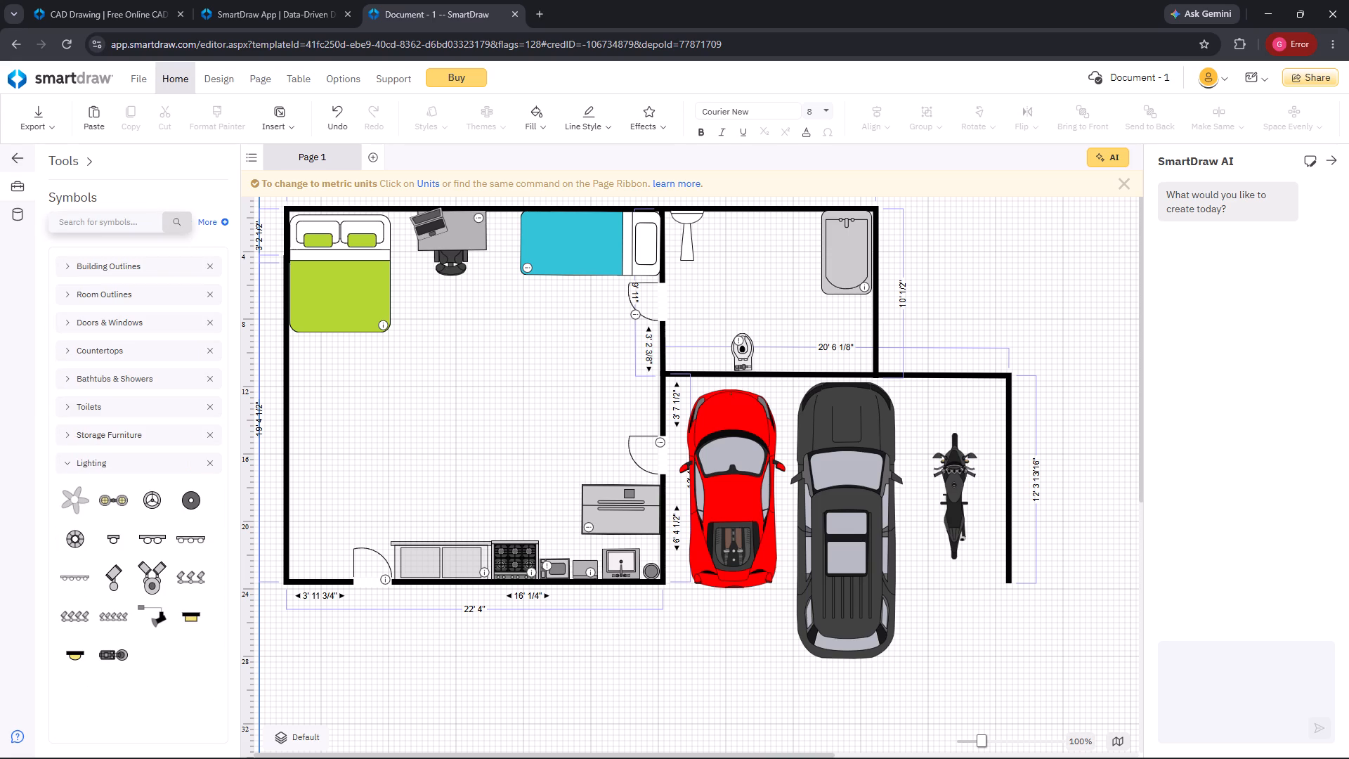
type("PC")
key("Return")
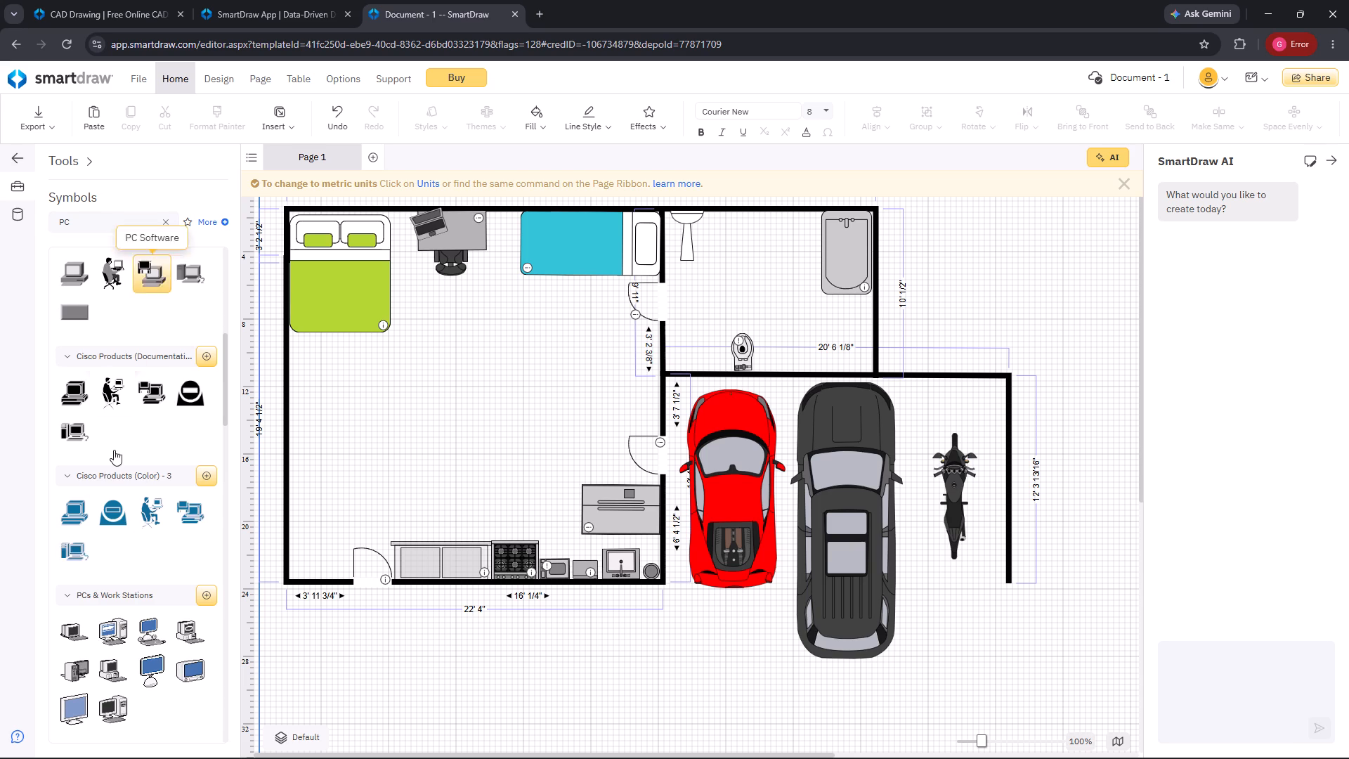
Place the PC Computer Front View symbol in the main room's open floor and shrink it to about 3' wide by 2' 6 6/16" high.
scroll(111, 523, "down", 4)
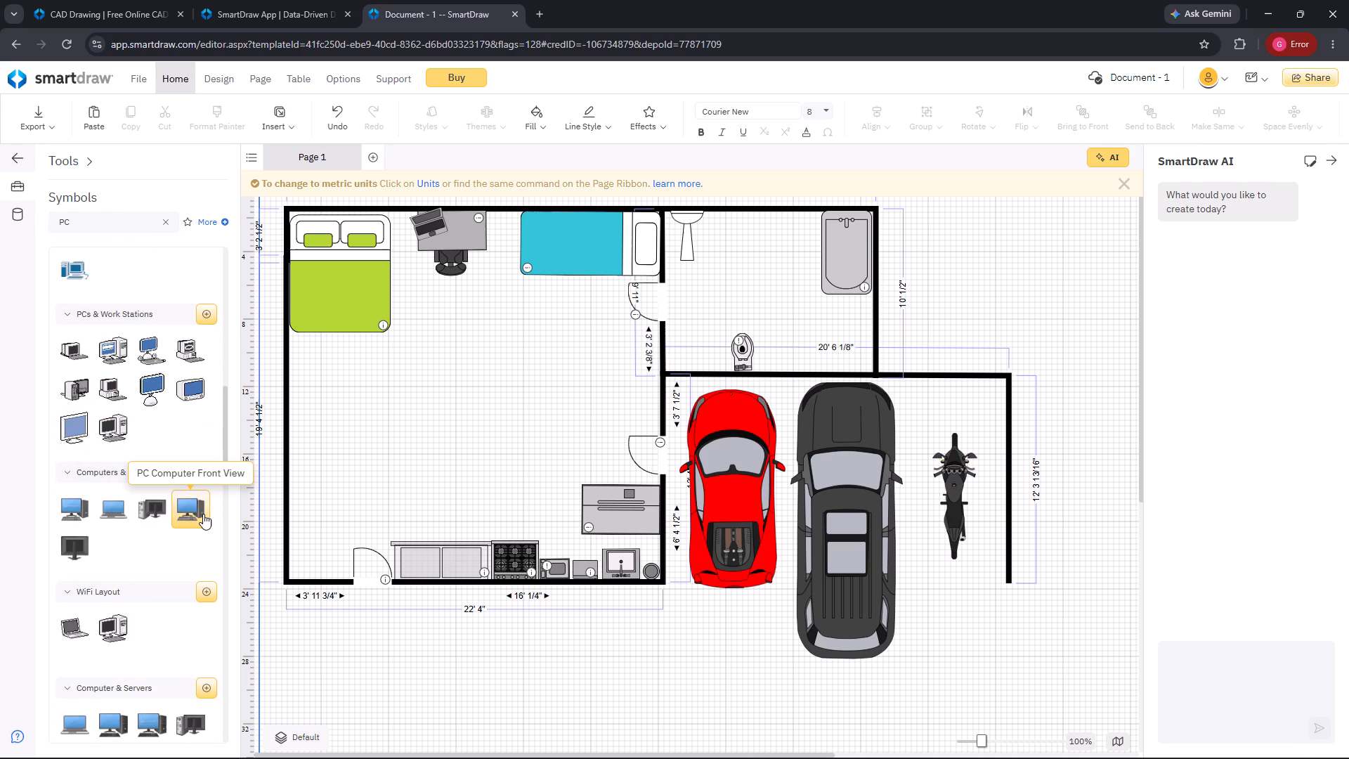
left_click_drag(202, 514, 479, 239)
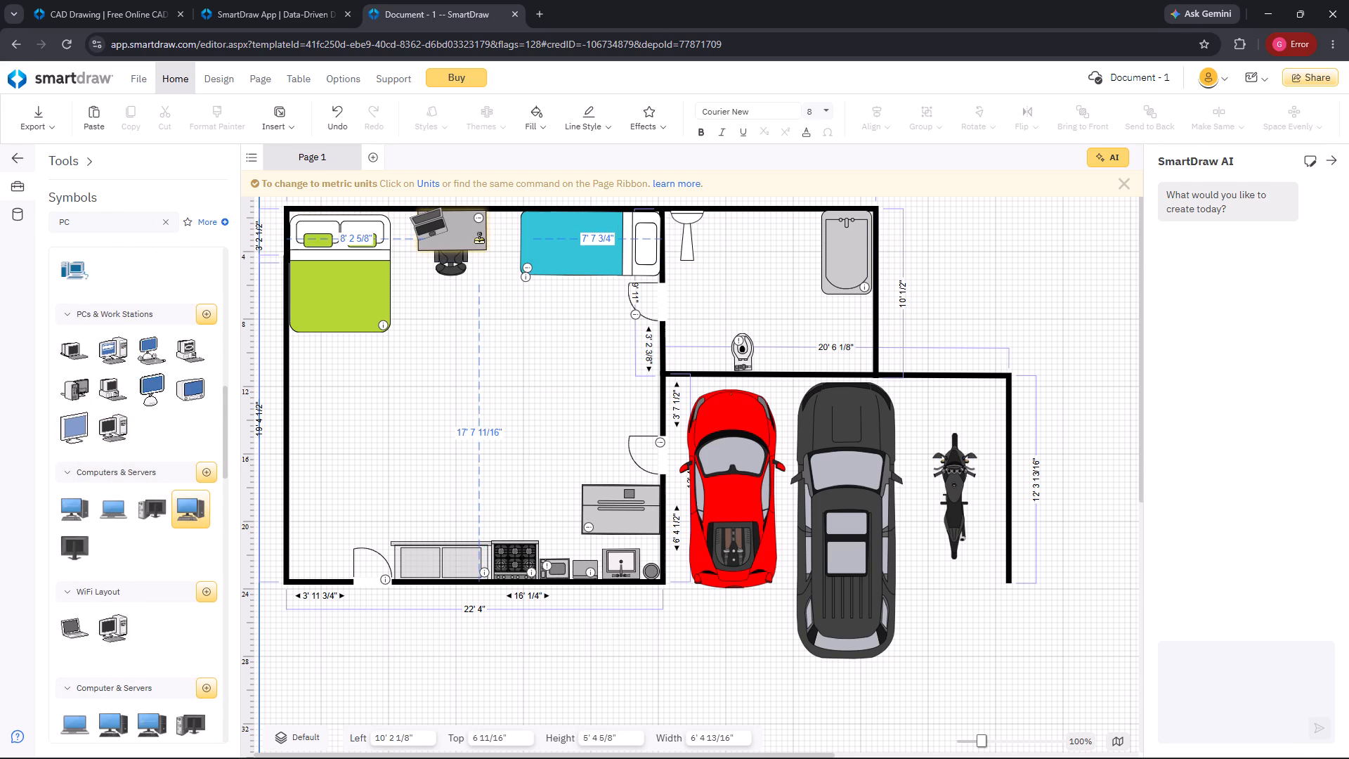
left_click_drag(479, 239, 474, 223)
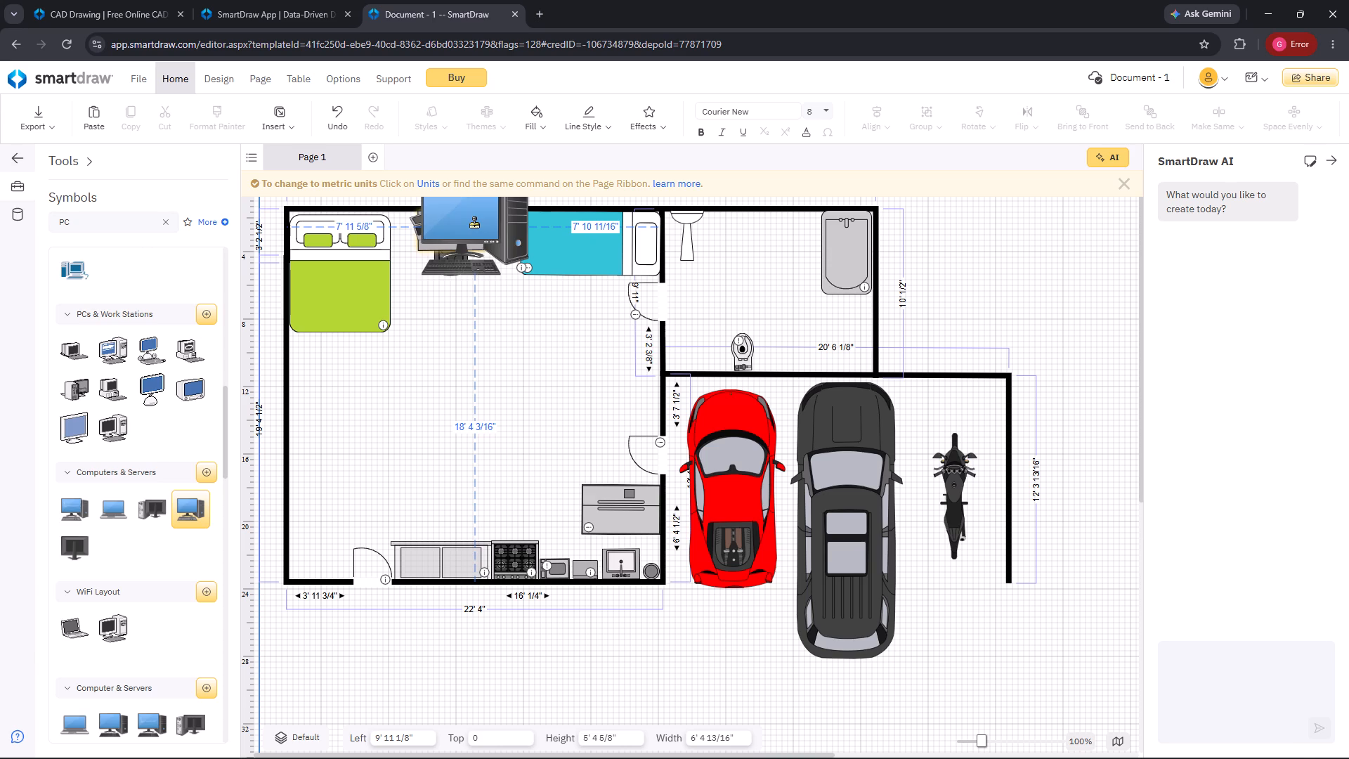
left_click_drag(474, 223, 467, 368)
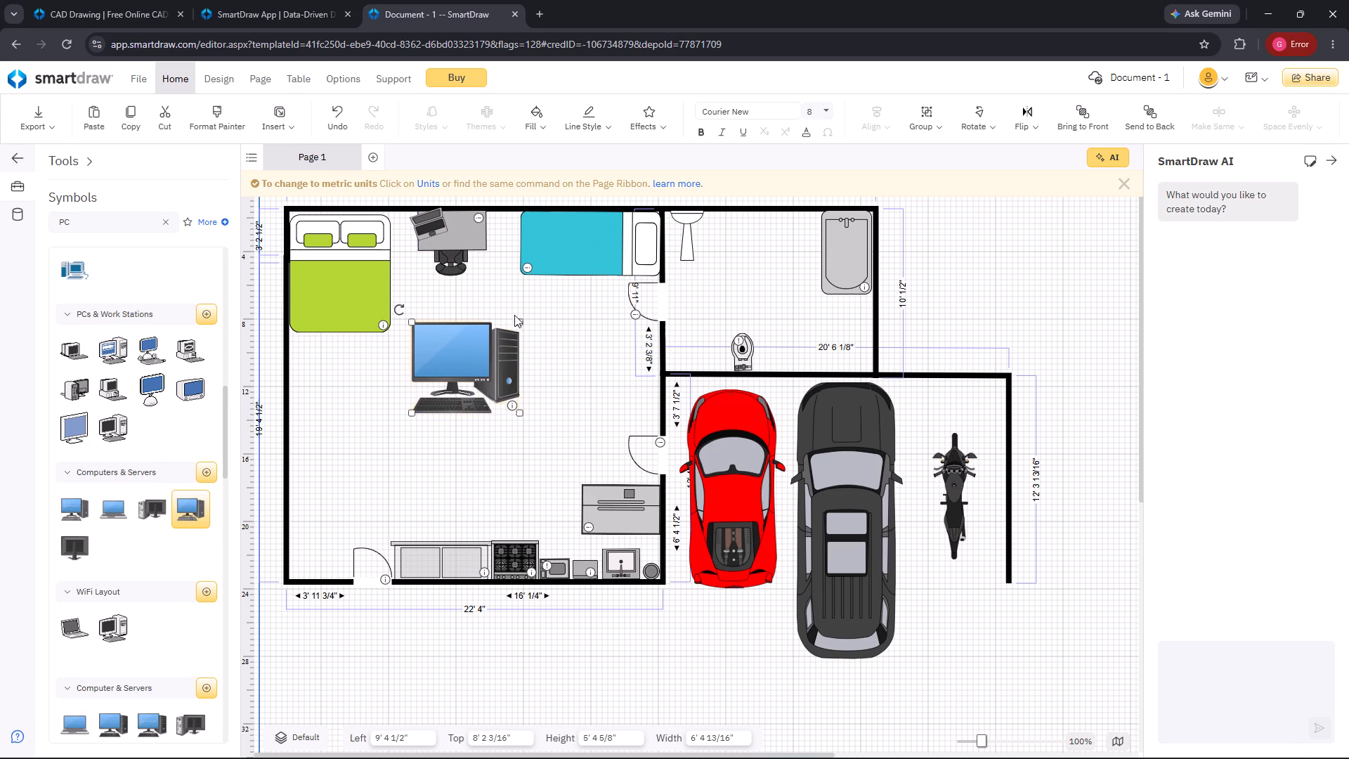
left_click_drag(522, 322, 503, 359)
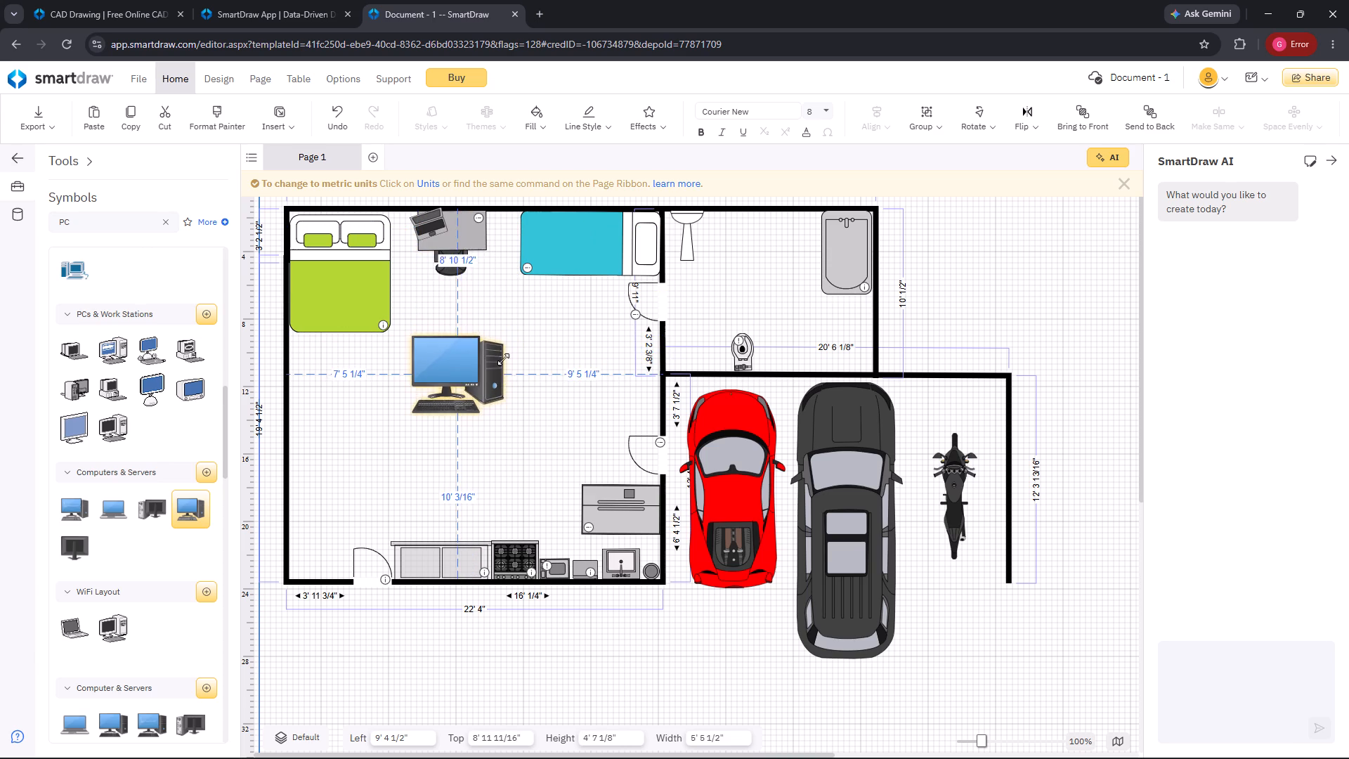
left_click_drag(503, 359, 462, 406)
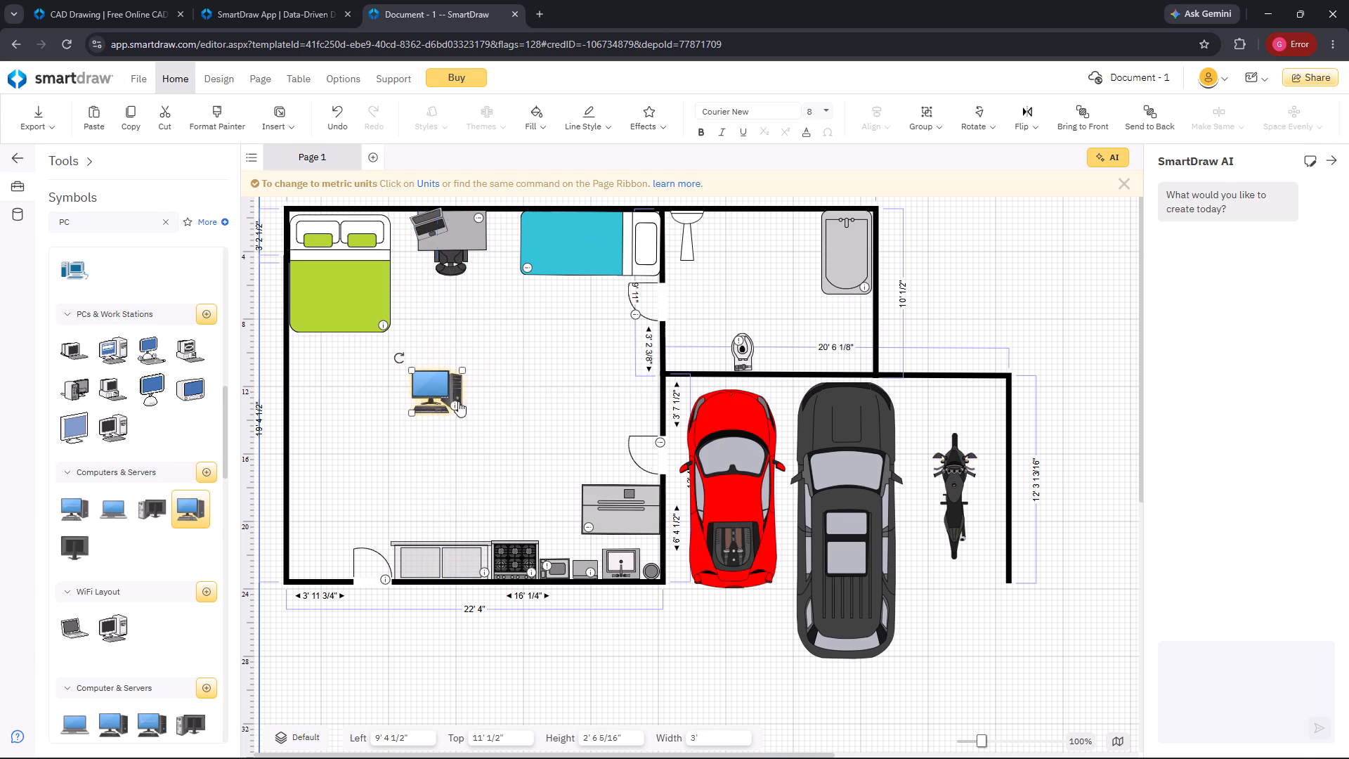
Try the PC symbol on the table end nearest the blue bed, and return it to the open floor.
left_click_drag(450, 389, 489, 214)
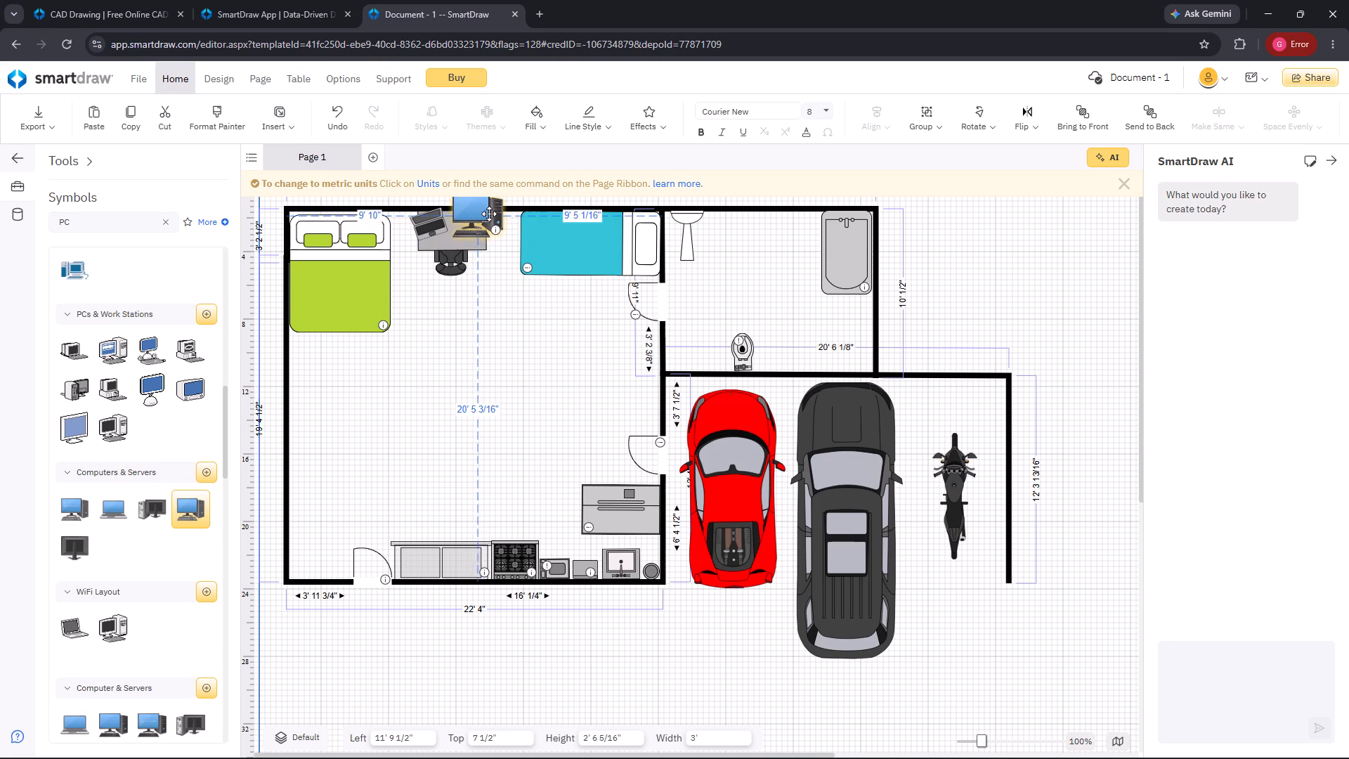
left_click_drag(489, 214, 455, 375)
Widen the table toward the blue bed and move the chair slightly farther out from it.
left_click(477, 238)
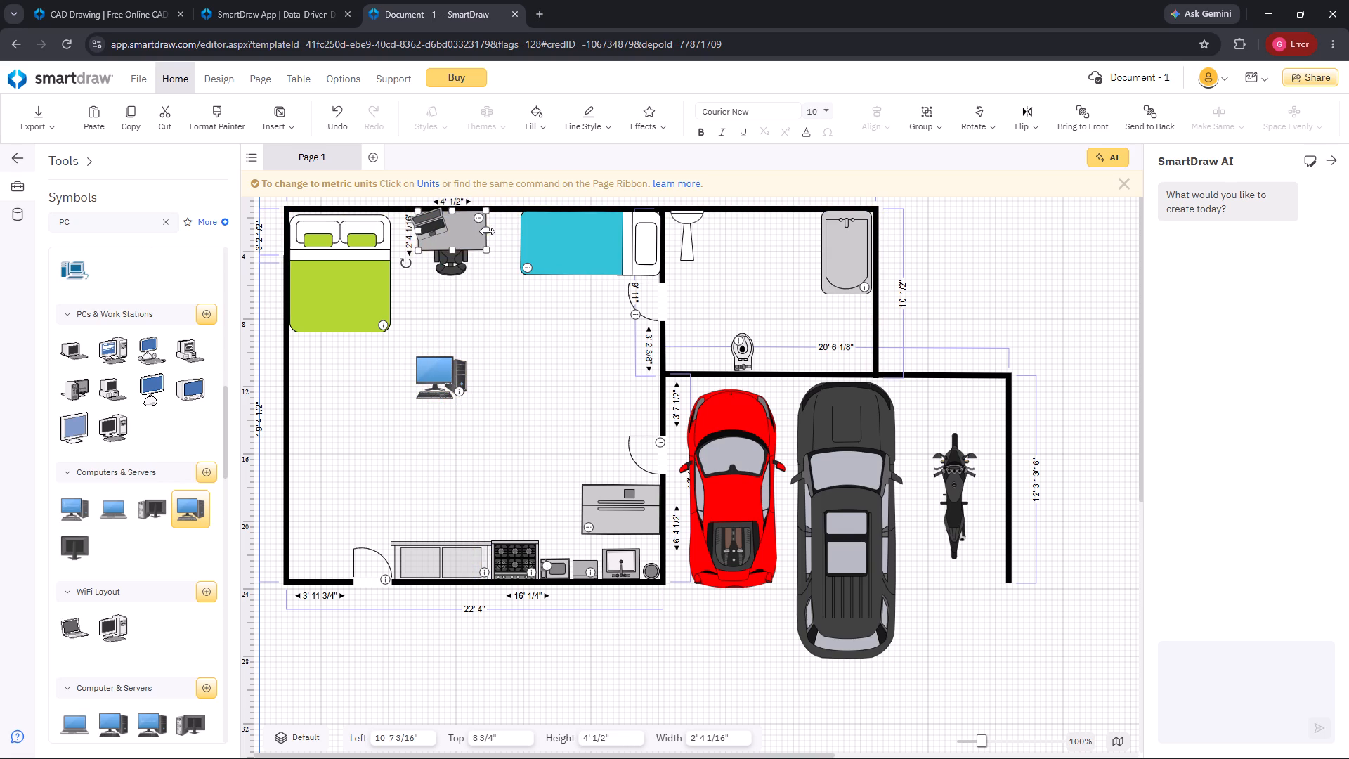
left_click_drag(485, 230, 506, 234)
left_click_drag(463, 261, 461, 270)
Move the PC symbol onto the widened table beside the laptop, at about 11' 7 1/2" left and 1' 6 1/2" top.
left_click_drag(440, 380, 474, 233)
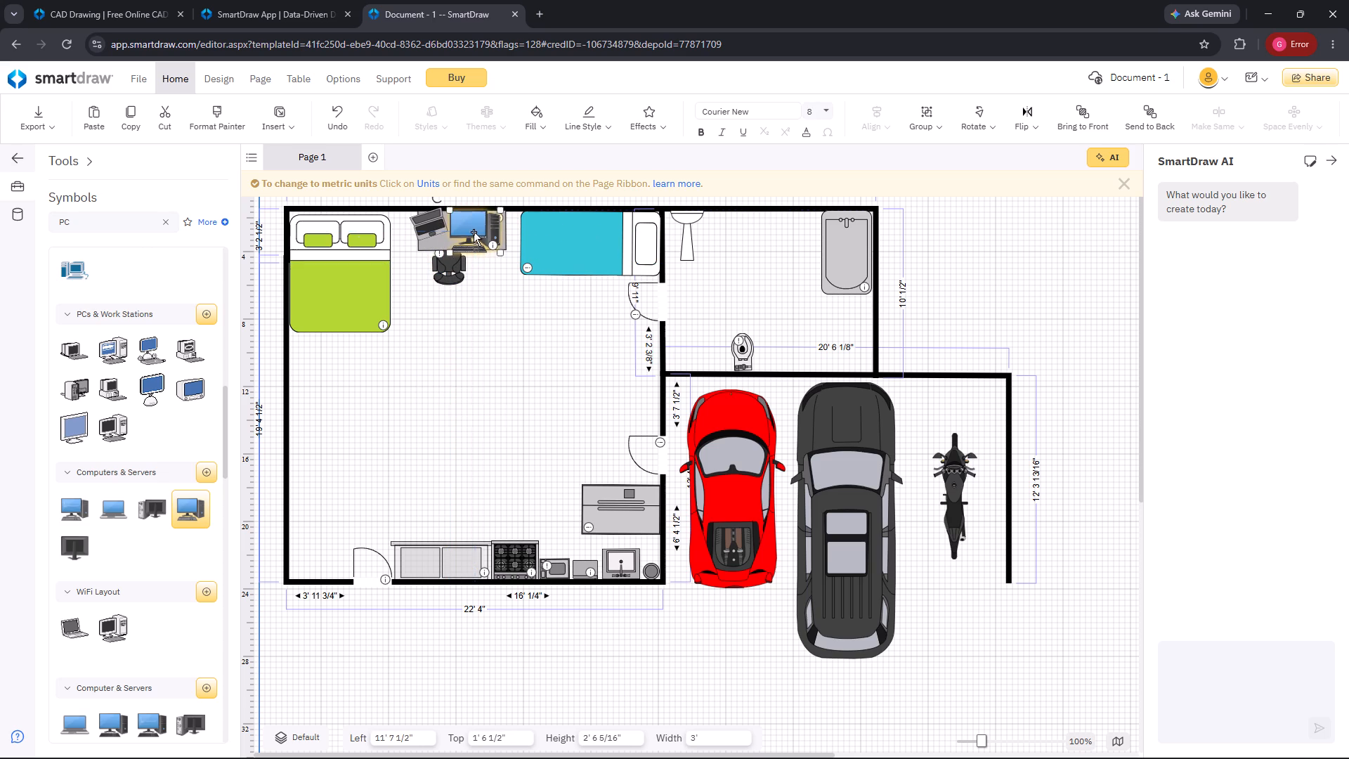
Rotate the PC symbol slightly clockwise and reposition it on the table at about 11' 9 1/2" left and 1' 10 11/16" top.
left_click_drag(442, 203, 454, 190)
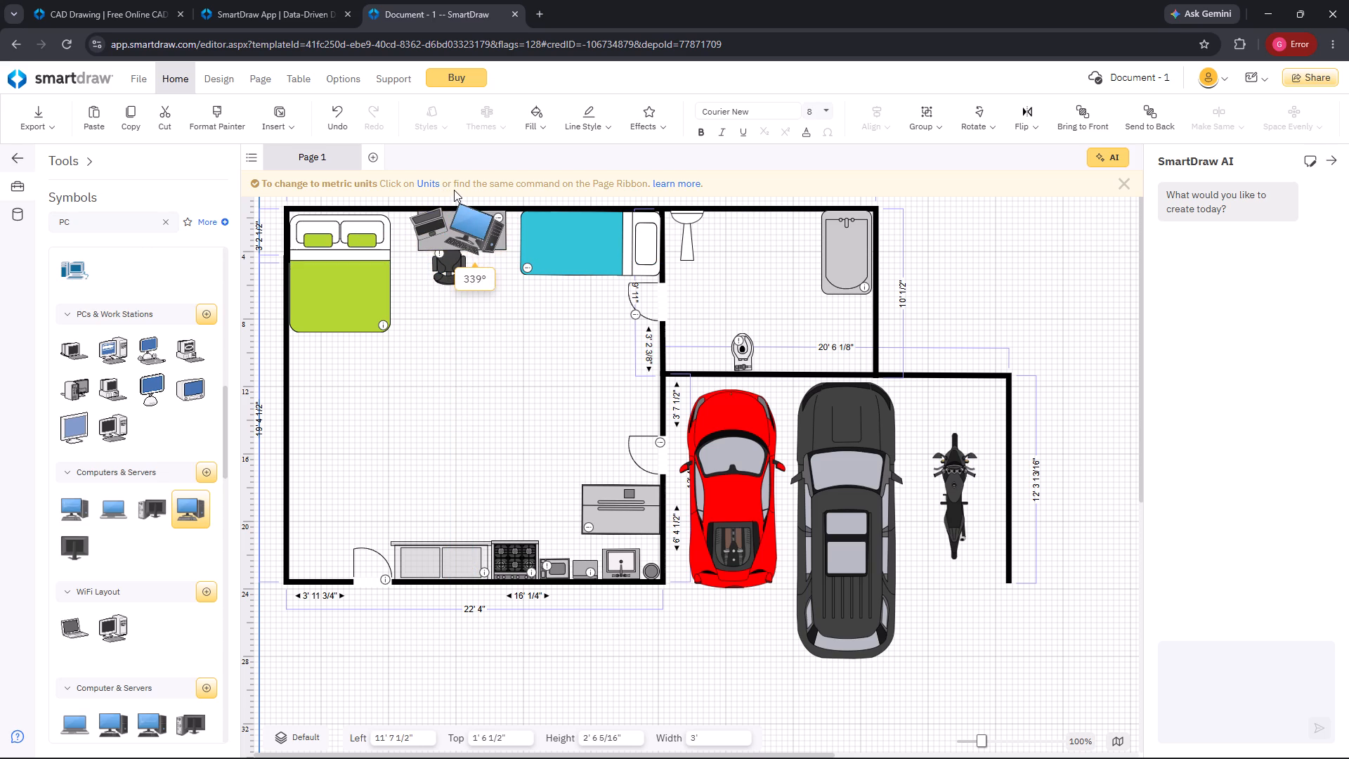
left_click_drag(454, 190, 445, 186)
left_click_drag(466, 228, 466, 215)
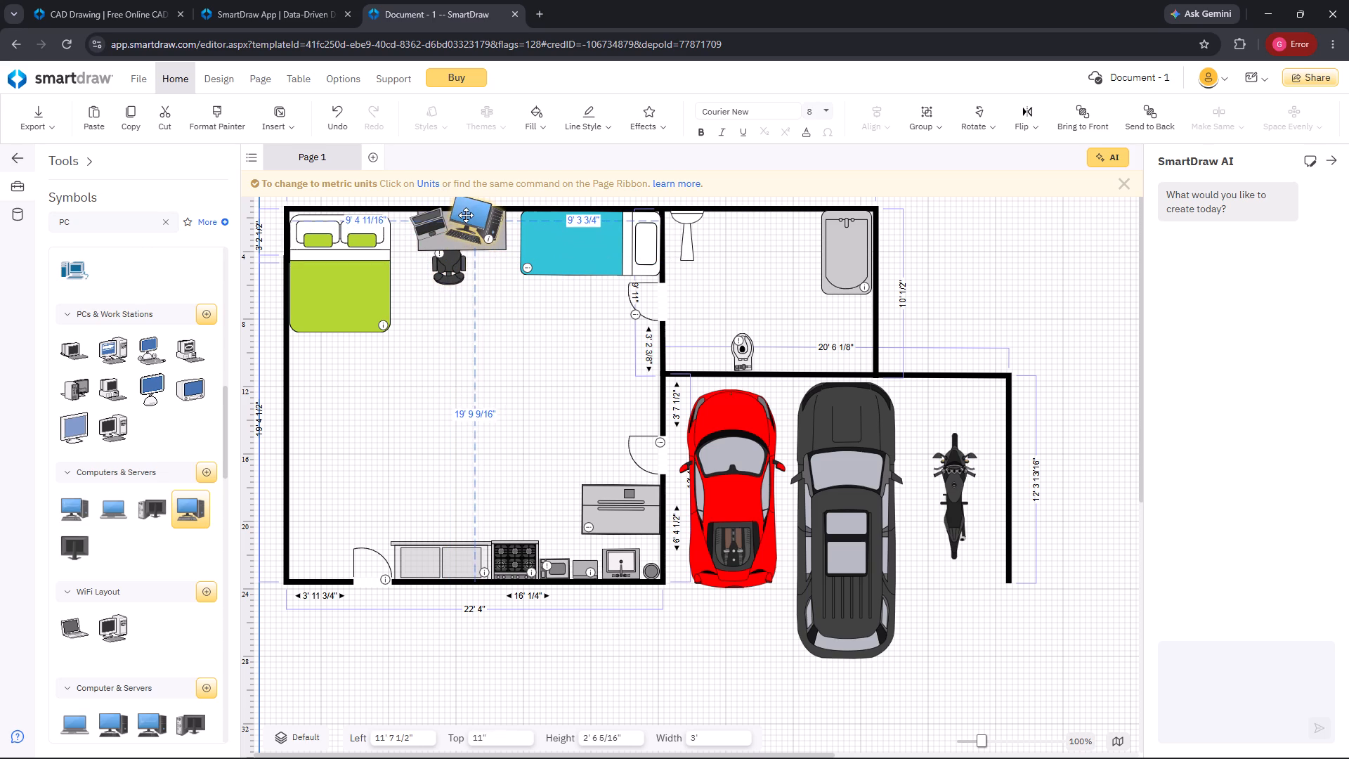
left_click_drag(466, 215, 467, 214)
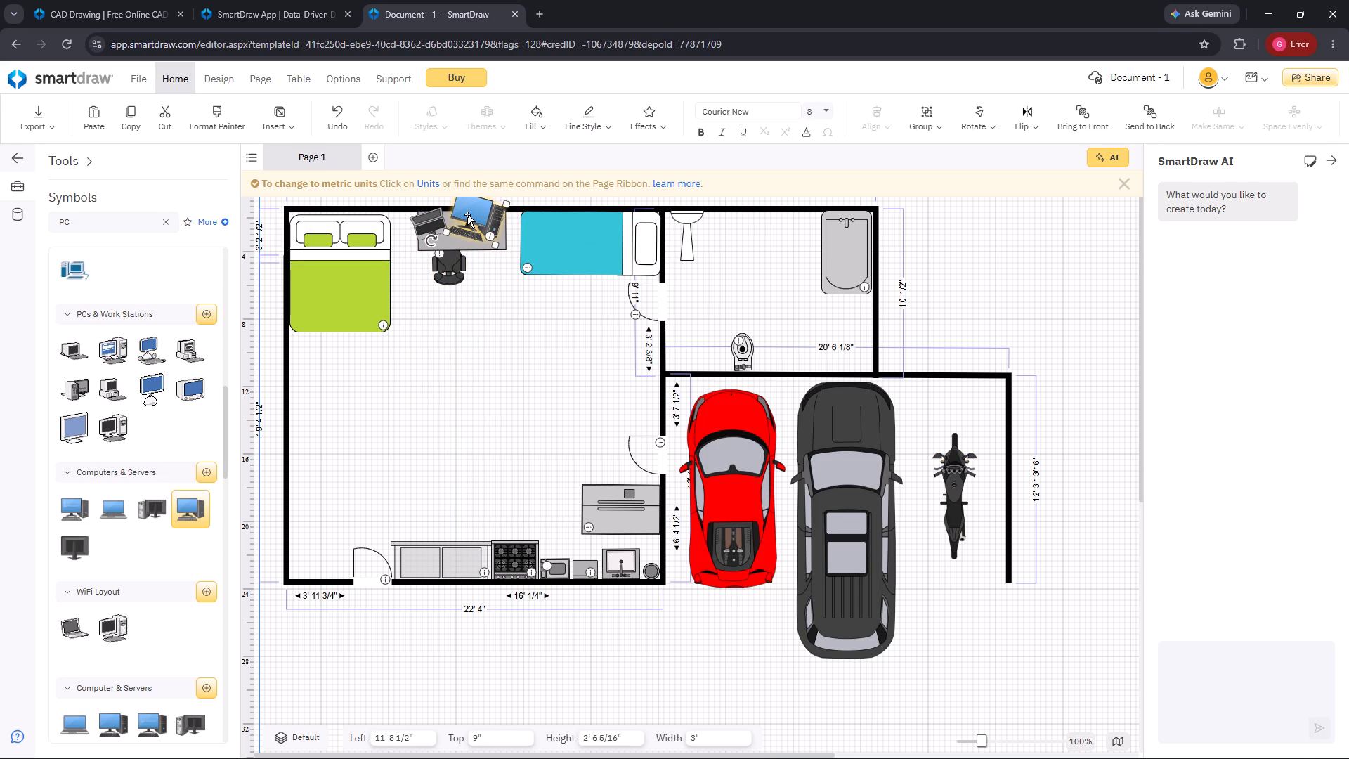
left_click_drag(467, 214, 470, 230)
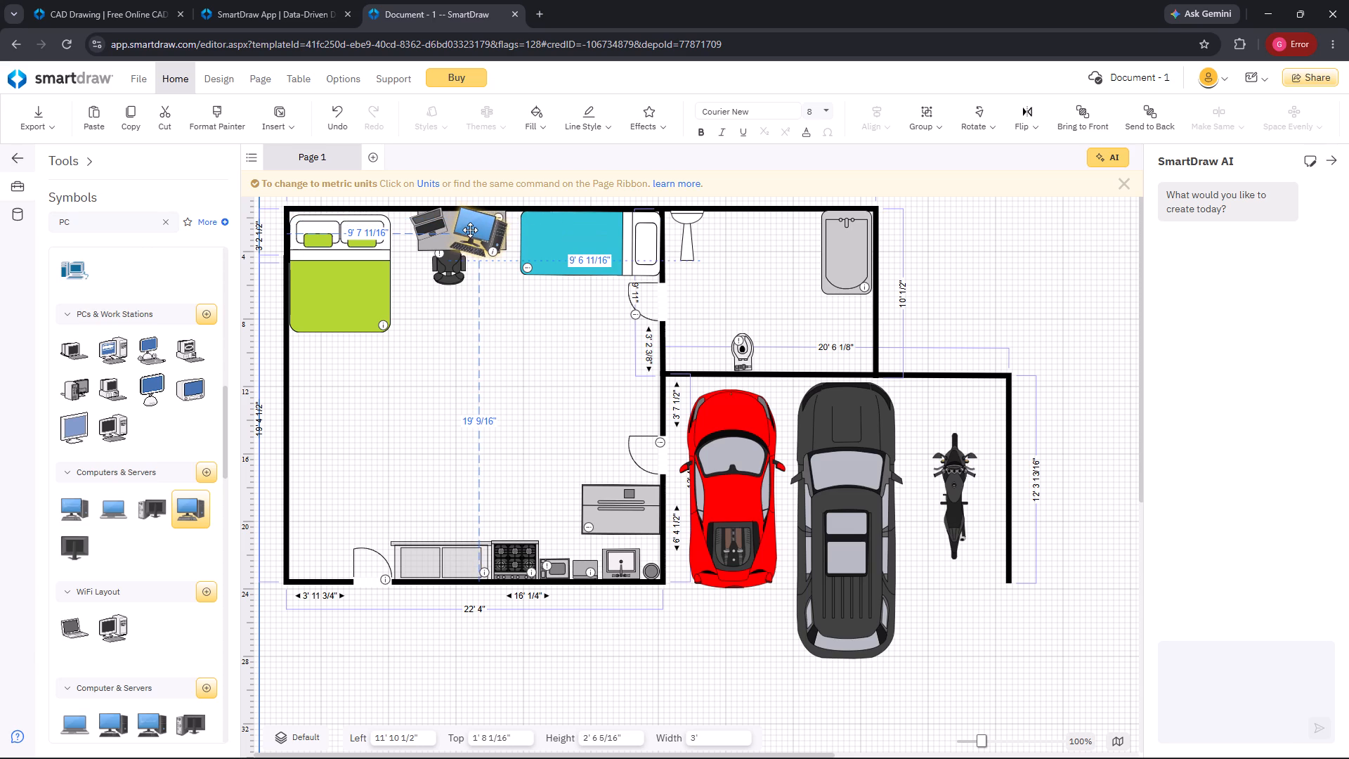
left_click_drag(470, 230, 469, 235)
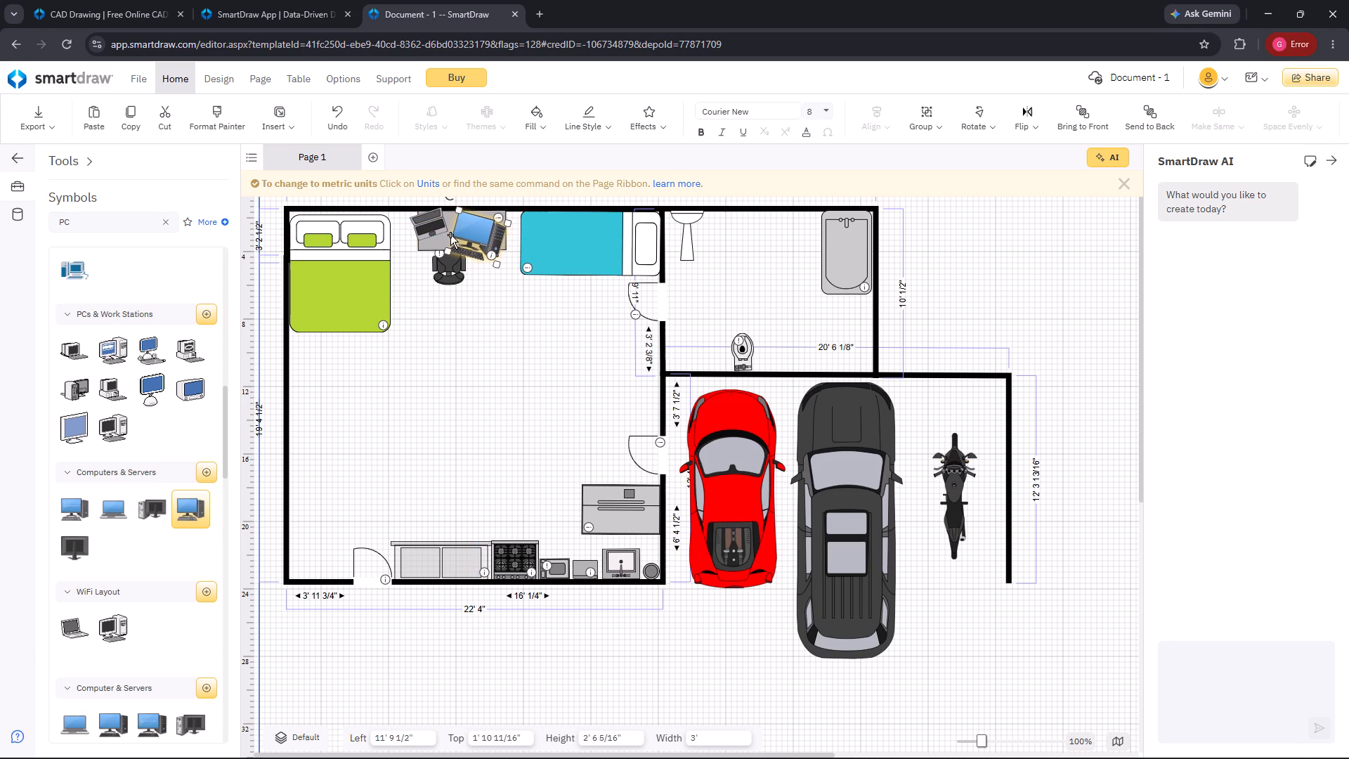
Make the computer table deeper by extending its front edge toward the chair.
left_click(442, 246)
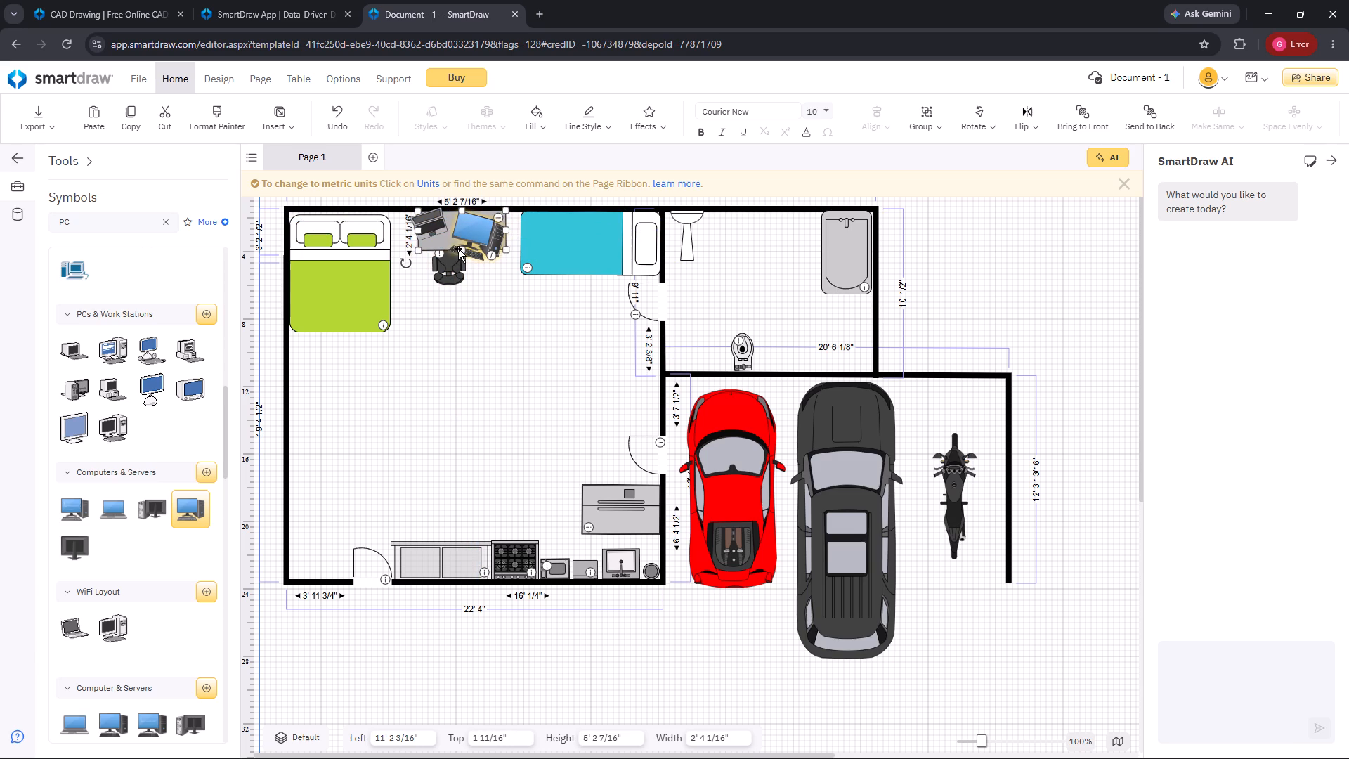
left_click_drag(459, 249, 464, 262)
Move the angled PC symbol onto the deepened table beside the laptop, slightly closer to the blue bed, and deselect it.
left_click(472, 242)
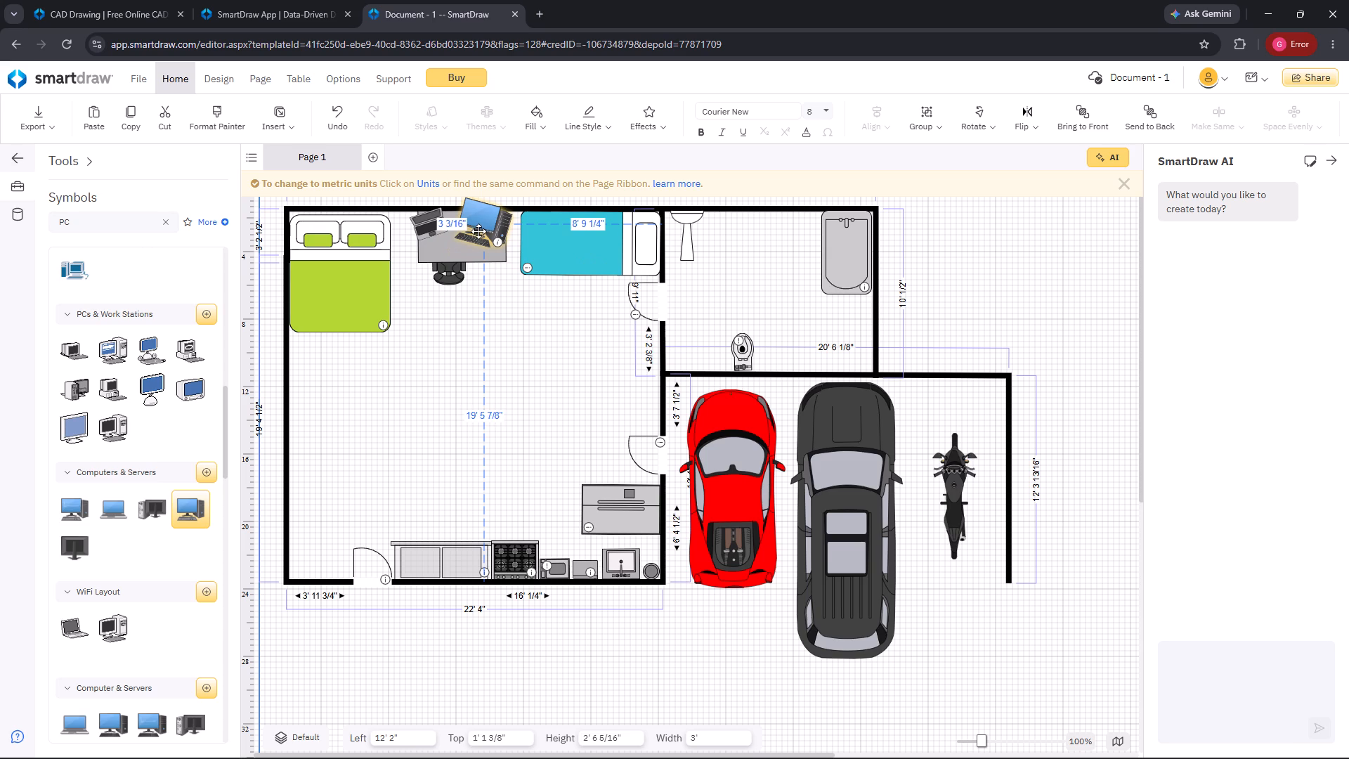
left_click_drag(483, 280, 483, 298)
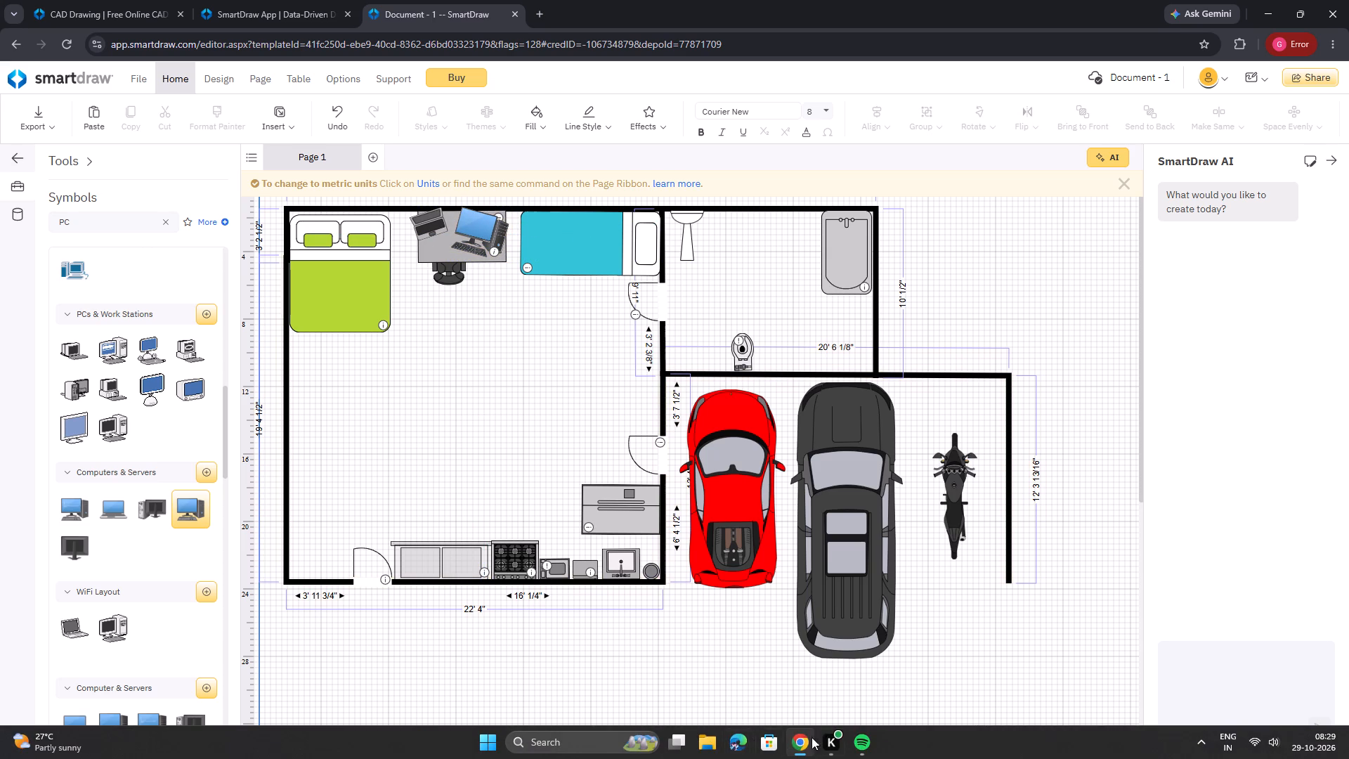